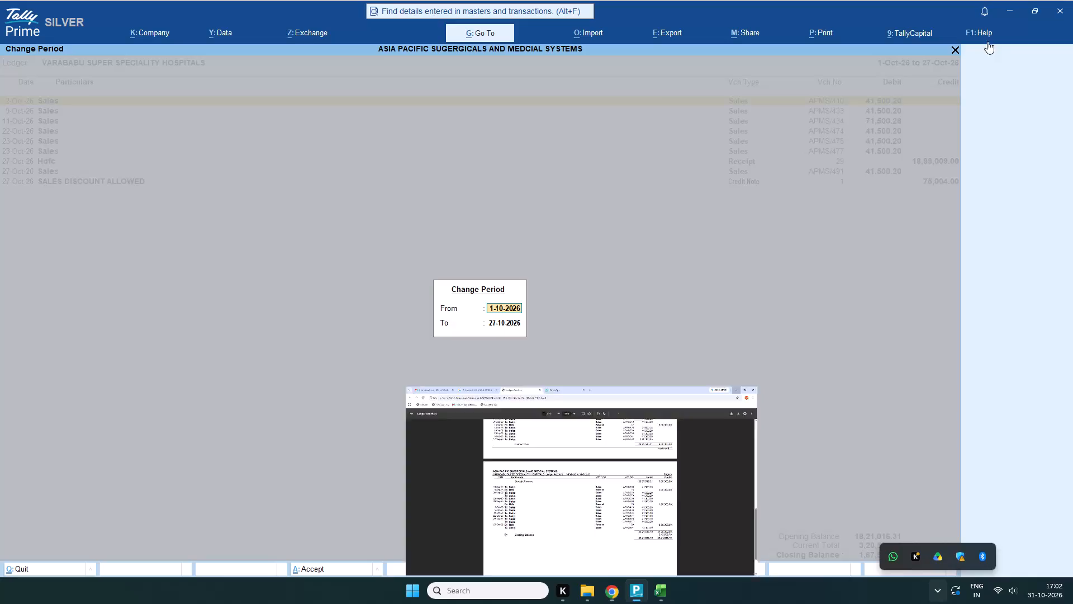
Set the ledger report period from 01-02-2026 to 31-10-2026.
{"action": "left_click", "coordinate": [493, 322]}
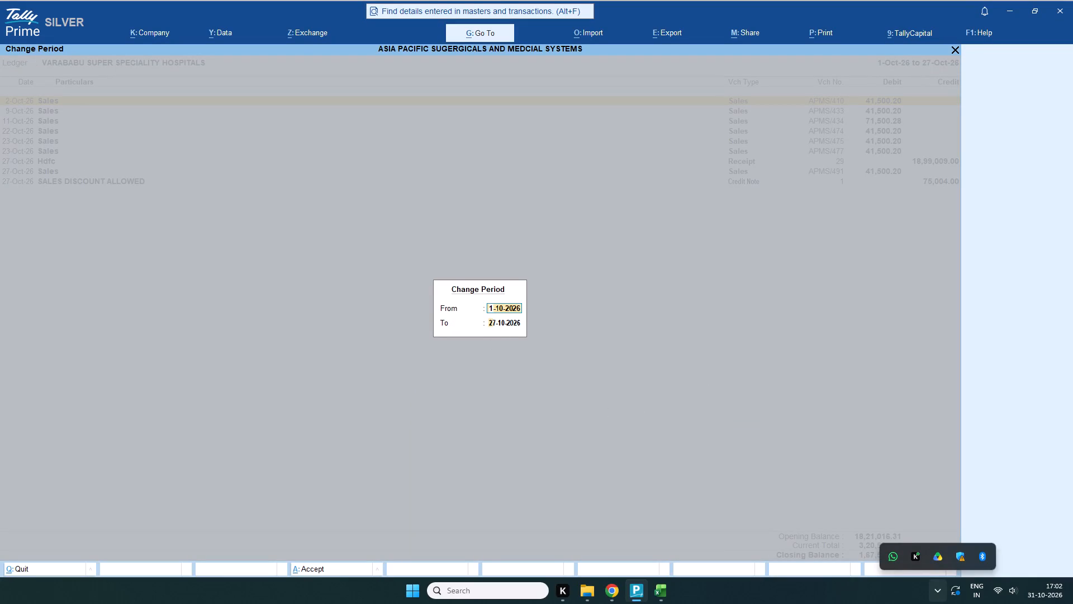
{"action": "key", "text": "BackSpace"}
{"action": "type", "text": "01-02"}
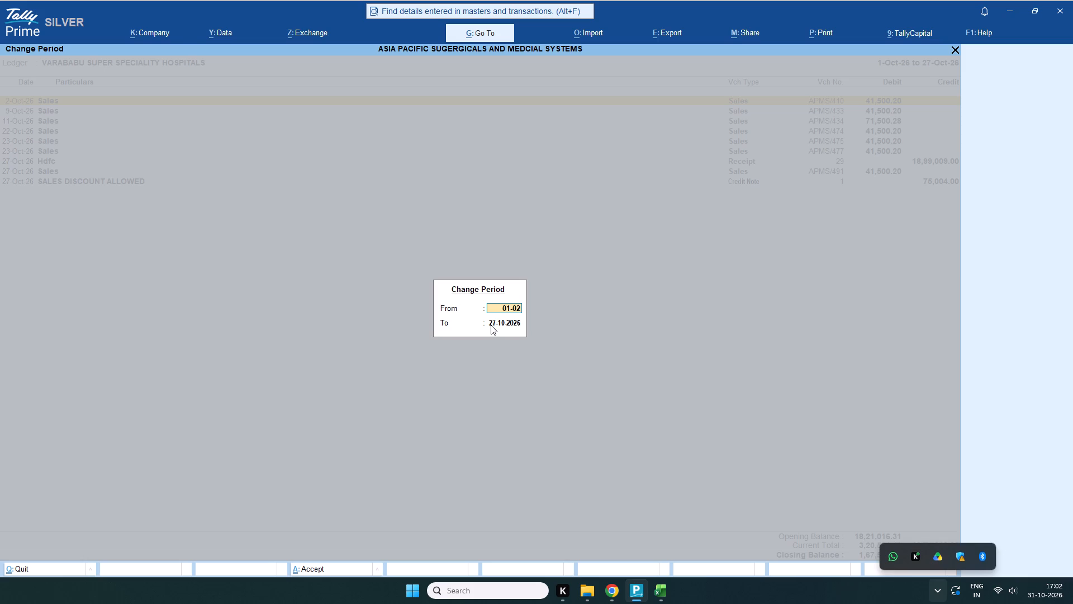
{"action": "key", "text": "minus"}
{"action": "type", "text": "2026"}
{"action": "key", "text": "Return"}
{"action": "type", "text": "31-"}
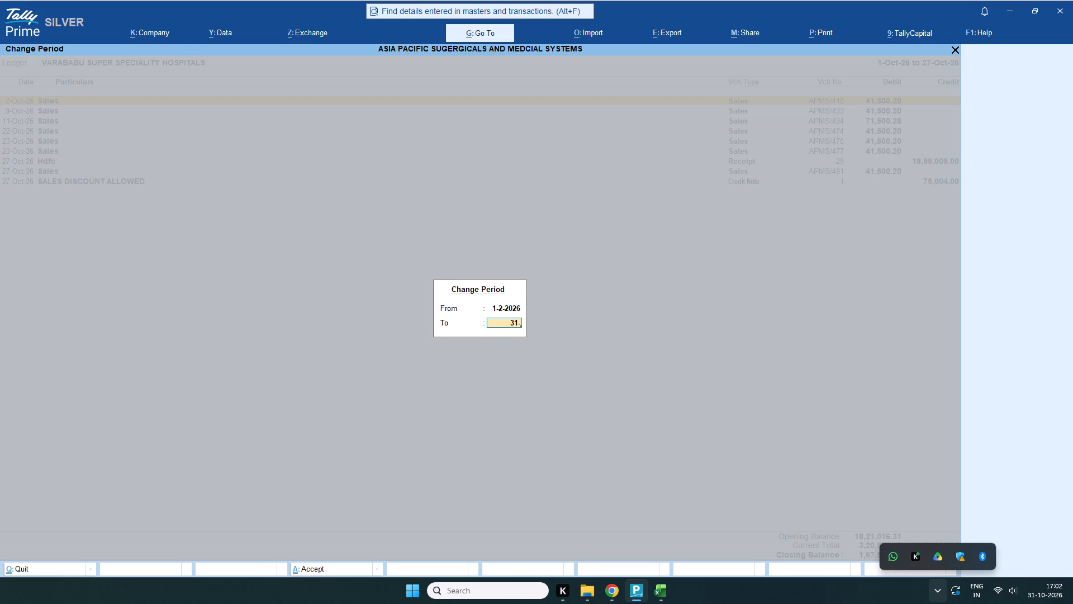
{"action": "type", "text": "10="}
{"action": "key", "text": "BackSpace"}
{"action": "key", "text": "minus"}
{"action": "type", "text": "2026"}
{"action": "key", "text": "Return"}
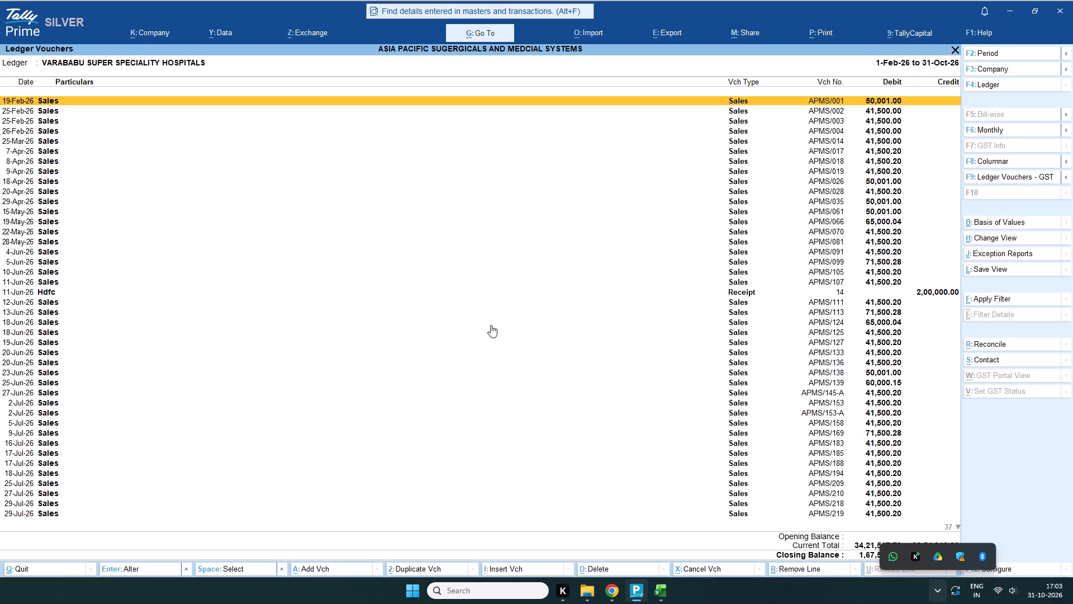
Review the ledger's vouchers through to the last entry and open the 27-Oct-26 Sales Discount Allowed credit note.
{"action": "scroll", "coordinate": [882, 494], "scroll_direction": "down", "scroll_amount": 1}
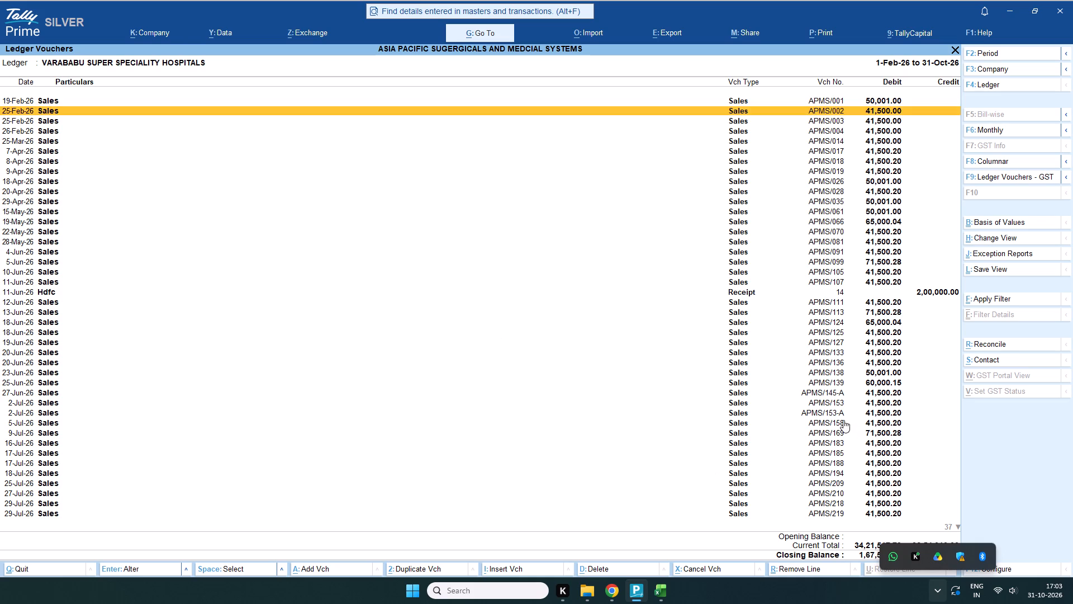
{"action": "scroll", "coordinate": [876, 357], "scroll_direction": "down", "scroll_amount": 20}
{"action": "scroll", "coordinate": [876, 357], "scroll_direction": "down", "scroll_amount": 20}
{"action": "scroll", "coordinate": [876, 357], "scroll_direction": "down", "scroll_amount": 1}
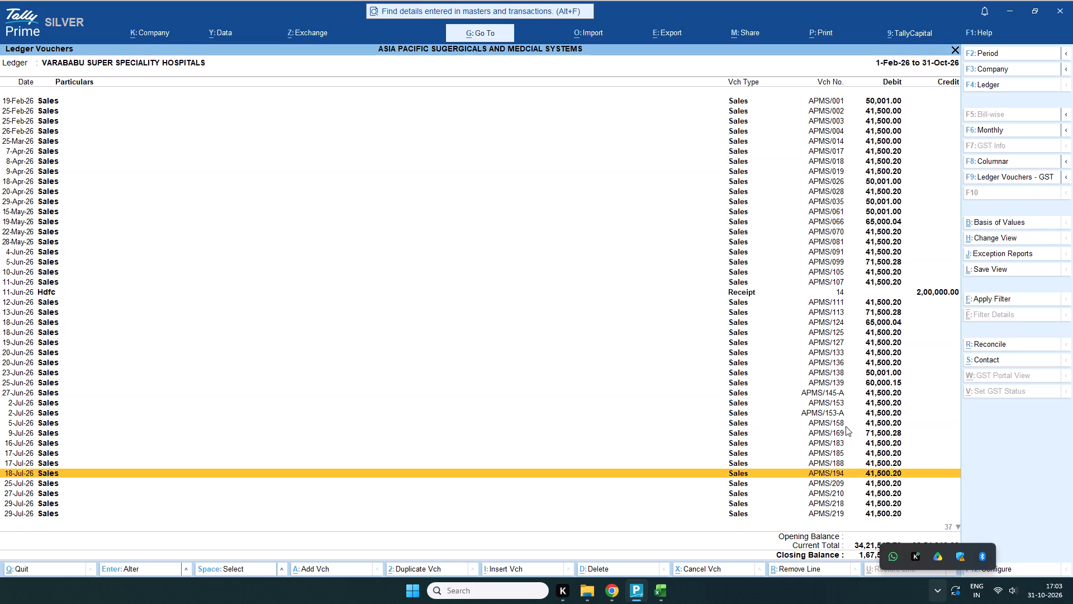
{"action": "scroll", "coordinate": [846, 426], "scroll_direction": "down", "scroll_amount": 20}
{"action": "scroll", "coordinate": [846, 426], "scroll_direction": "down", "scroll_amount": 20}
{"action": "scroll", "coordinate": [846, 426], "scroll_direction": "down", "scroll_amount": 6}
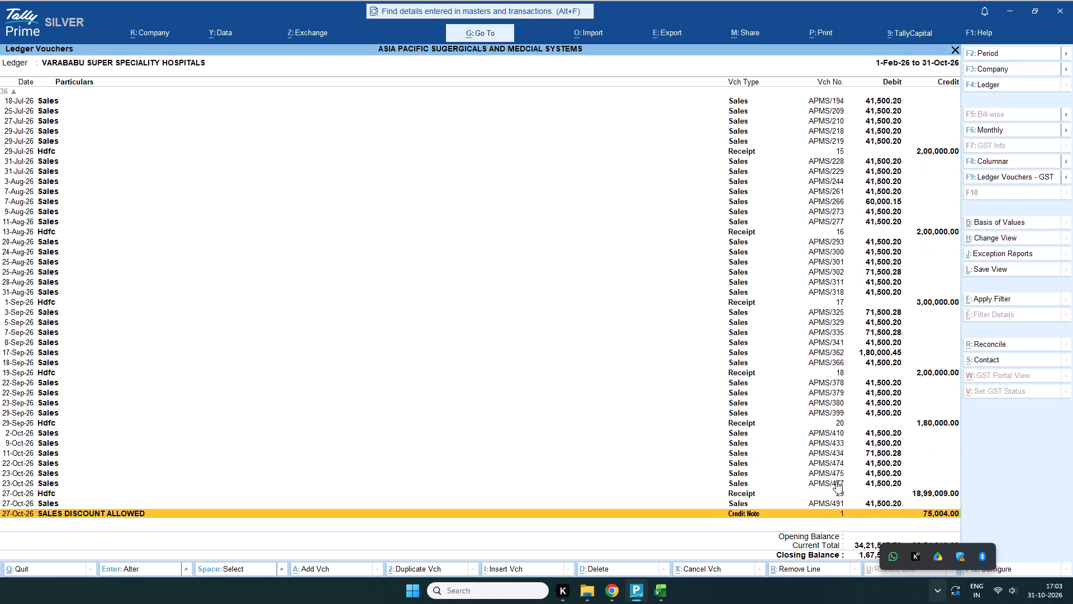
{"action": "scroll", "coordinate": [836, 481], "scroll_direction": "down", "scroll_amount": 5}
{"action": "left_click", "coordinate": [998, 505]}
{"action": "double_click", "coordinate": [985, 518]}
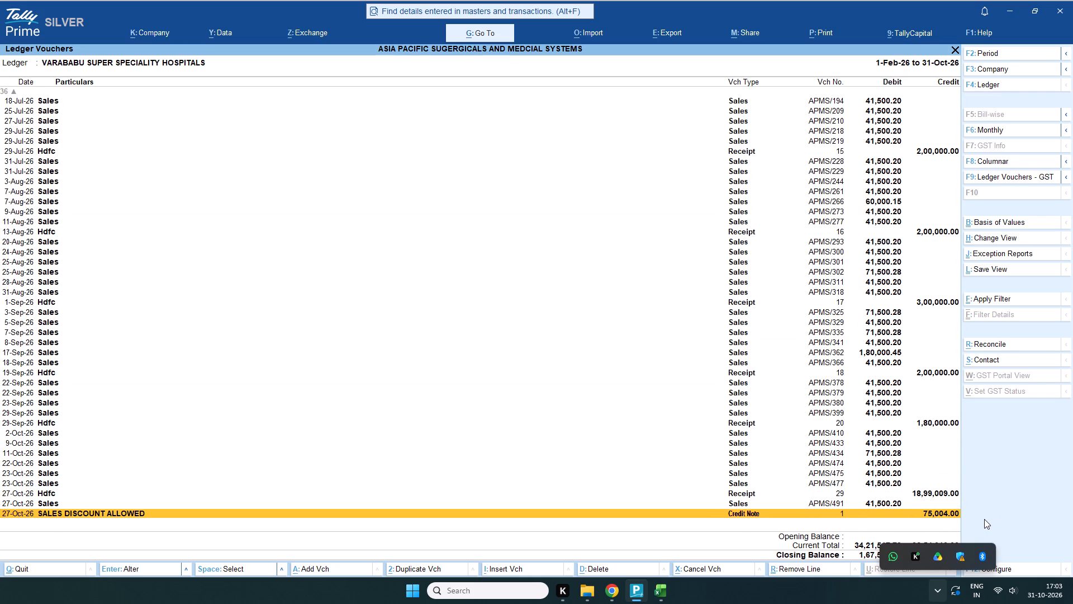
{"action": "left_click", "coordinate": [993, 515]}
{"action": "double_click", "coordinate": [987, 513]}
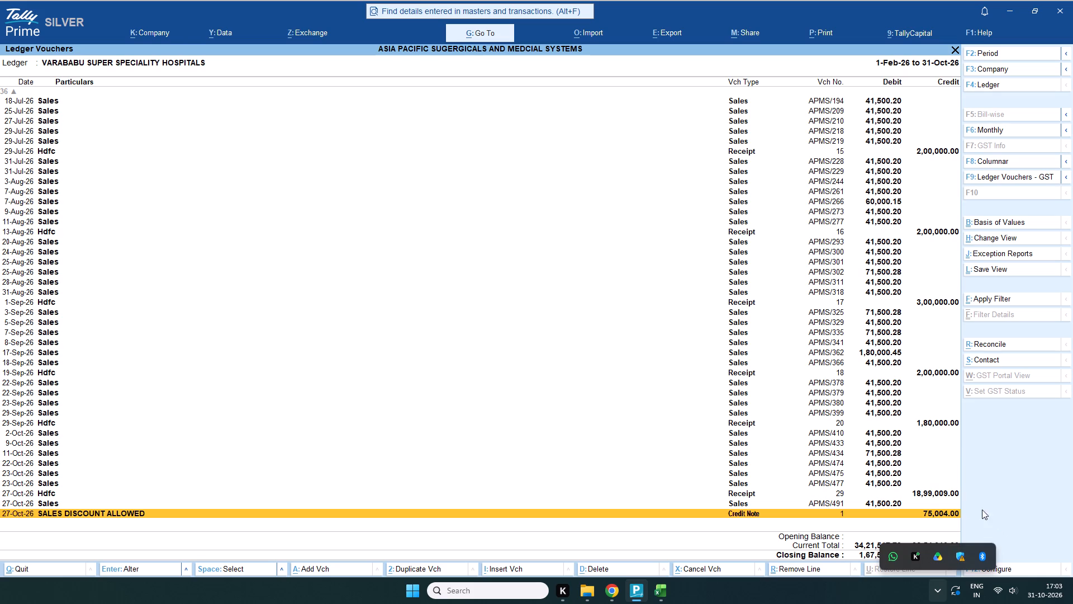
{"action": "scroll", "coordinate": [884, 485], "scroll_direction": "down", "scroll_amount": 5}
{"action": "left_click", "coordinate": [900, 530]}
{"action": "scroll", "coordinate": [799, 523], "scroll_direction": "down", "scroll_amount": 1}
{"action": "double_click", "coordinate": [747, 513]}
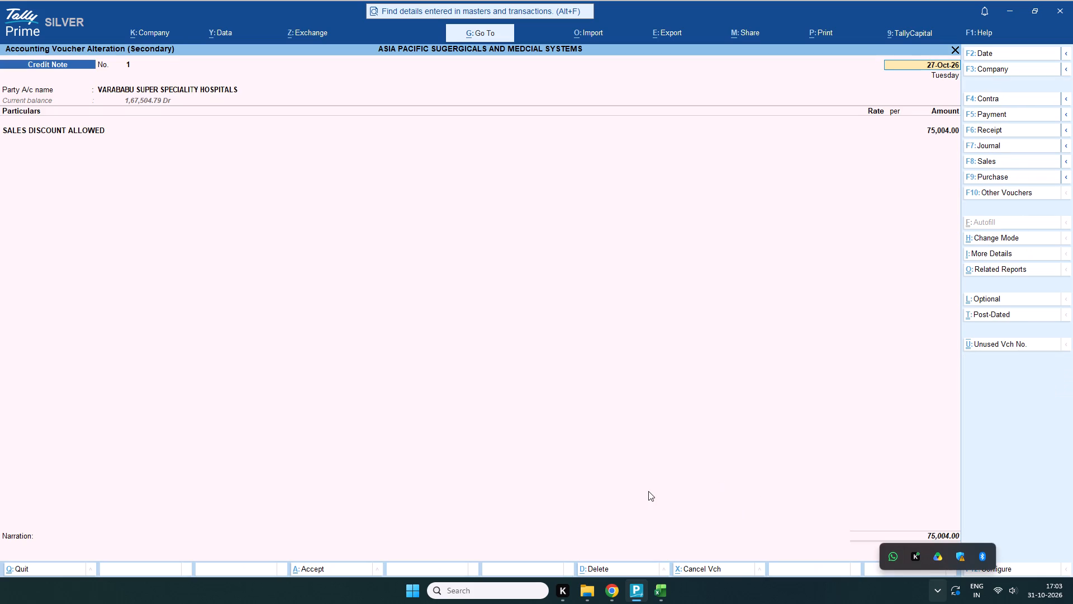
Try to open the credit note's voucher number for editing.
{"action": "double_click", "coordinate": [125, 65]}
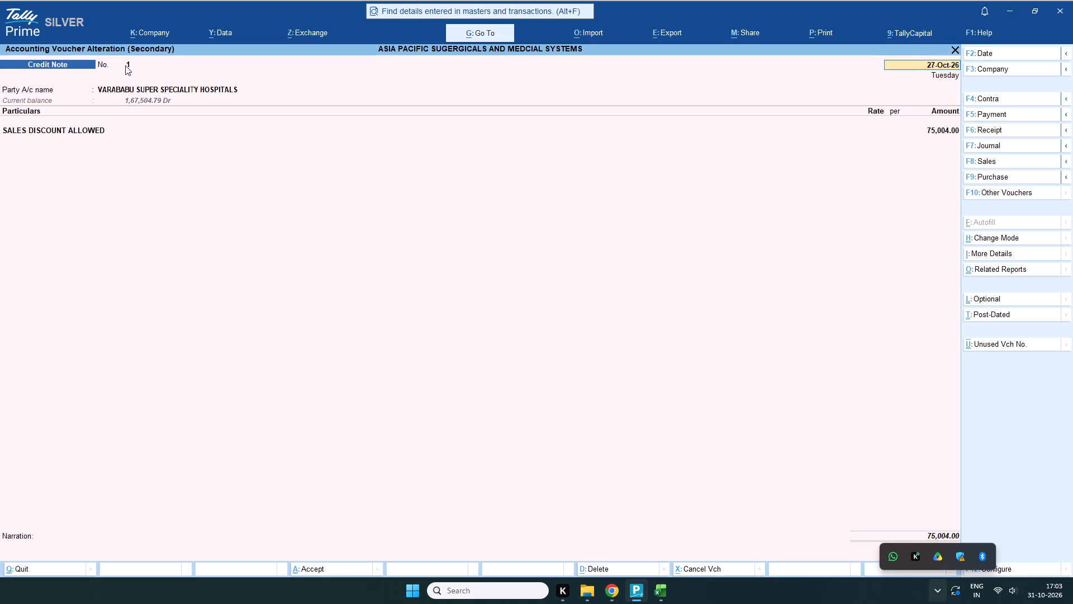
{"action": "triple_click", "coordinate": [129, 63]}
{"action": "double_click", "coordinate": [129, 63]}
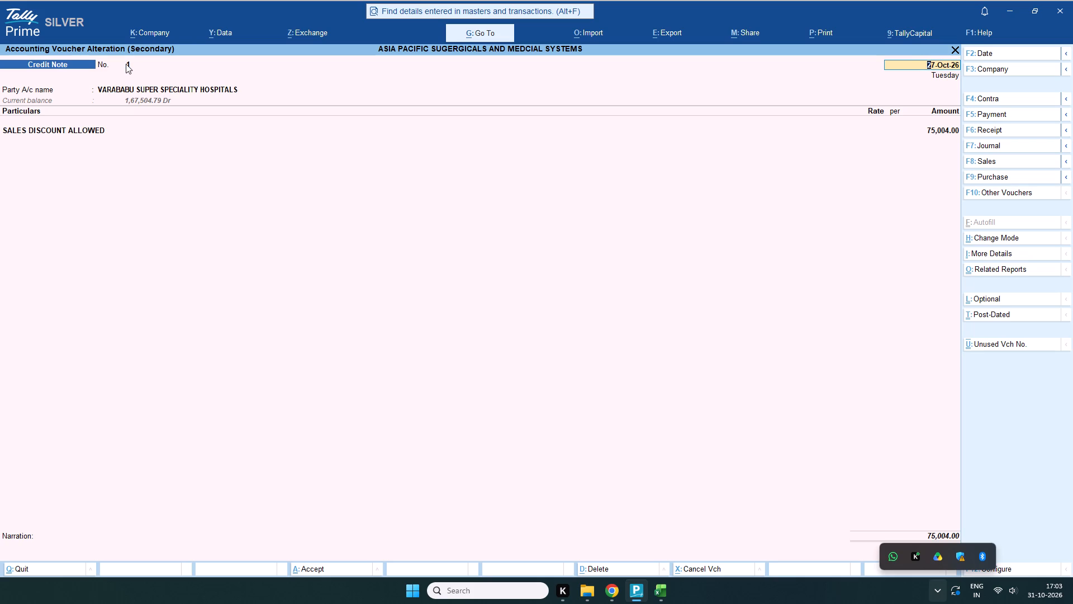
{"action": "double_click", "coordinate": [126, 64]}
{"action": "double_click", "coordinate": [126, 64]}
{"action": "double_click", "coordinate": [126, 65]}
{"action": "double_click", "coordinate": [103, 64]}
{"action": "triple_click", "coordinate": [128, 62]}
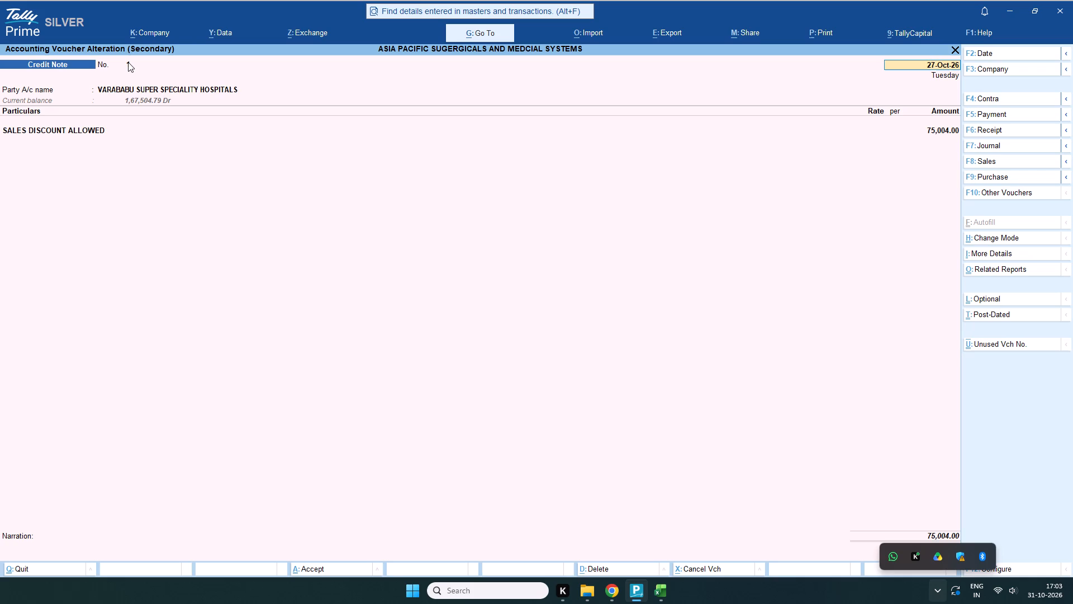
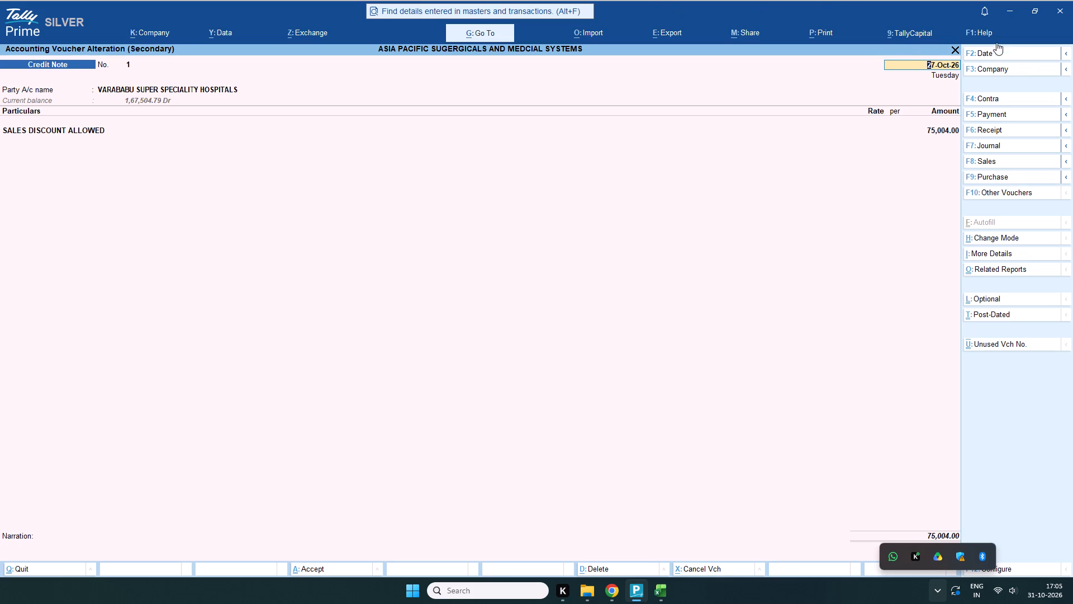
Close the credit note and the ledger report without changes and return to the Gateway of Tally.
{"action": "left_click", "coordinate": [959, 47]}
{"action": "left_click", "coordinate": [957, 49]}
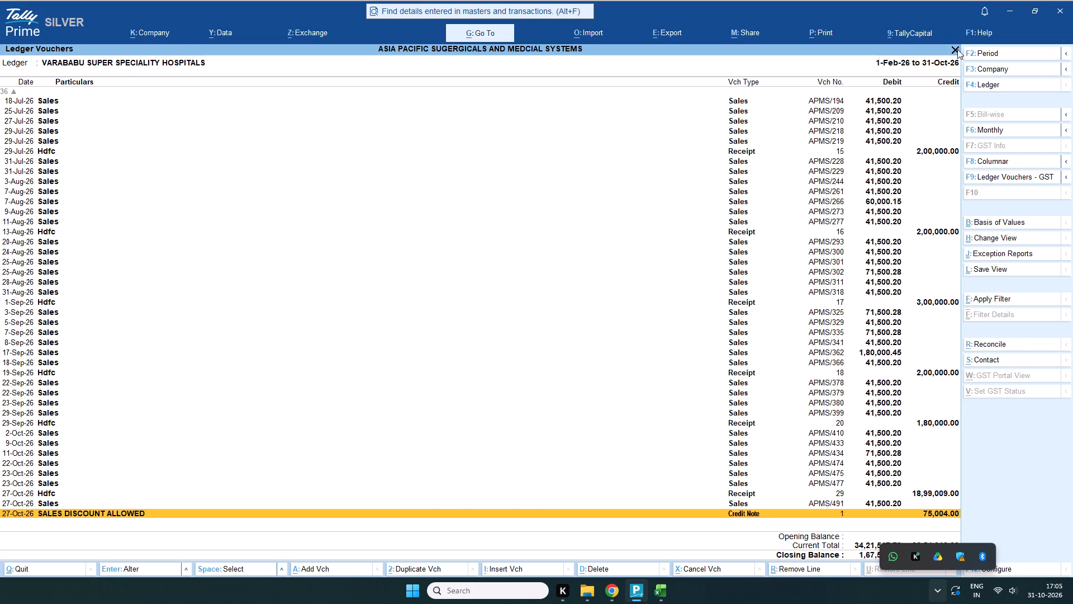
{"action": "left_click", "coordinate": [956, 47]}
{"action": "scroll", "coordinate": [711, 272], "scroll_direction": "down", "scroll_amount": 1}
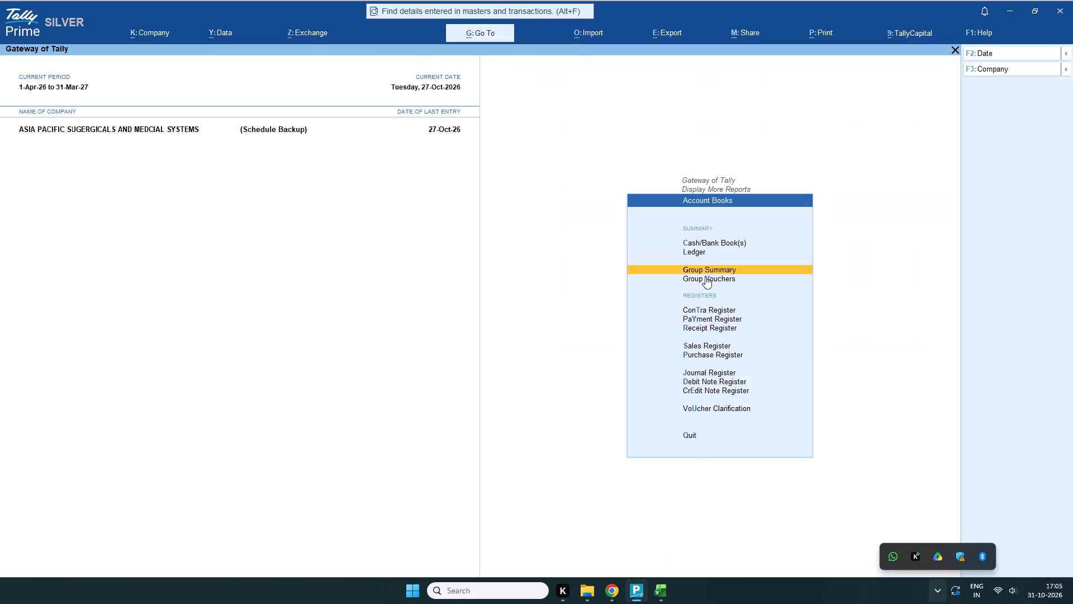
{"action": "left_click", "coordinate": [691, 433]}
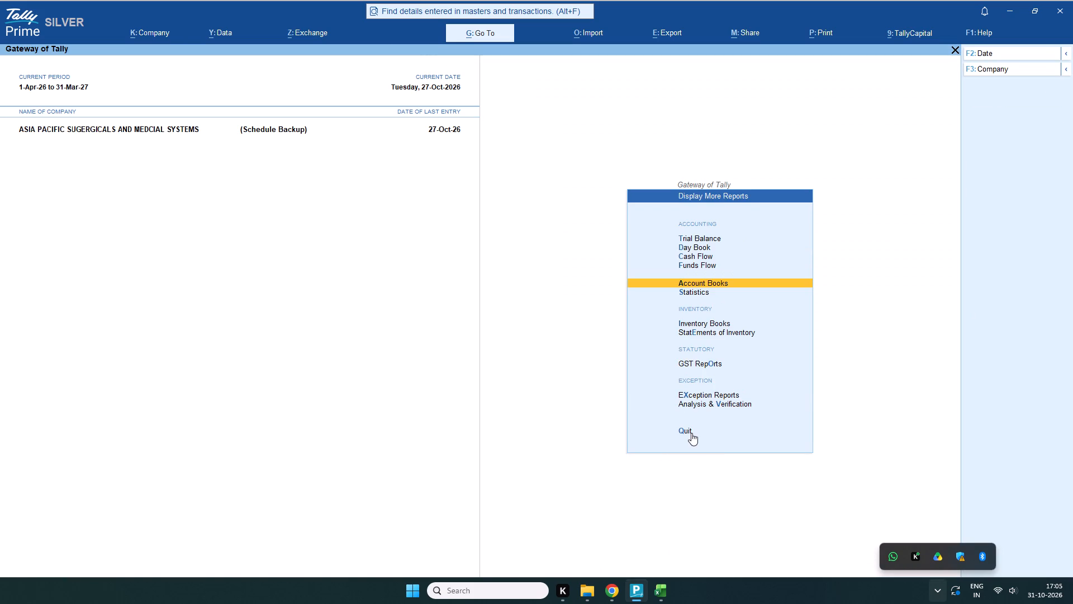
{"action": "left_click", "coordinate": [691, 433]}
Open the Credit Note voucher type master for alteration.
{"action": "scroll", "coordinate": [711, 287], "scroll_direction": "up", "scroll_amount": 7}
{"action": "scroll", "coordinate": [701, 243], "scroll_direction": "up", "scroll_amount": 2}
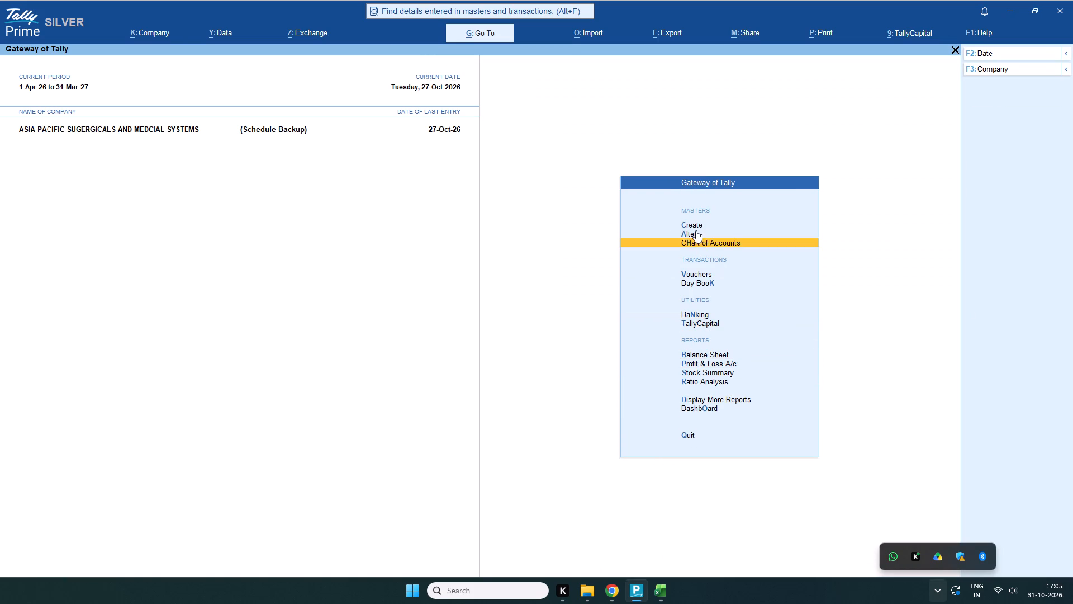
{"action": "scroll", "coordinate": [696, 230], "scroll_direction": "up", "scroll_amount": 1}
{"action": "left_click", "coordinate": [696, 230]}
{"action": "scroll", "coordinate": [589, 235], "scroll_direction": "down", "scroll_amount": 9}
{"action": "scroll", "coordinate": [443, 262], "scroll_direction": "up", "scroll_amount": 6}
{"action": "left_click", "coordinate": [429, 203]}
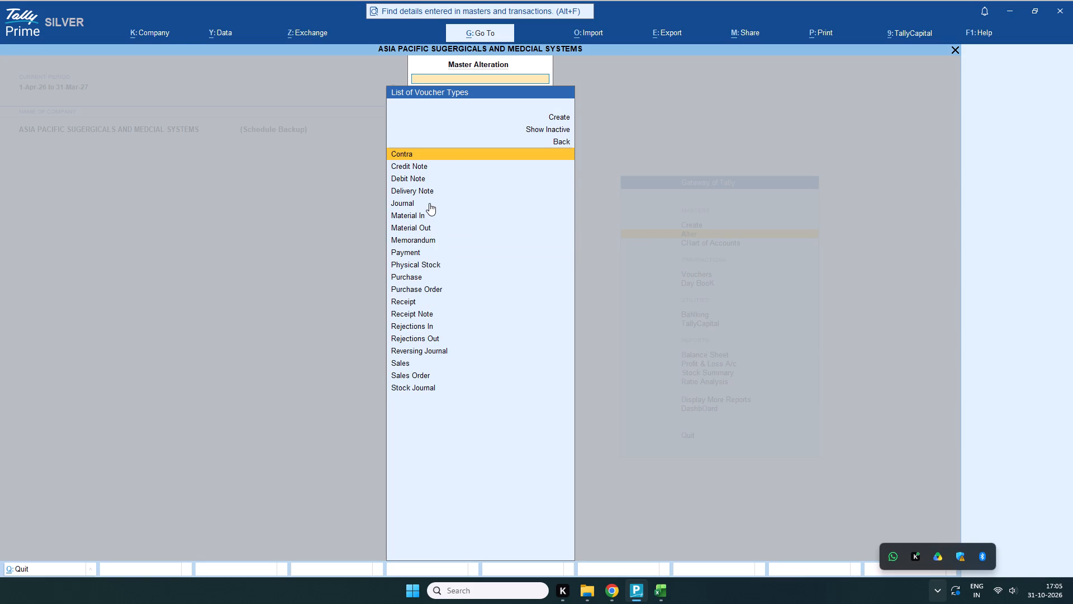
{"action": "scroll", "coordinate": [429, 203], "scroll_direction": "down", "scroll_amount": 3}
{"action": "scroll", "coordinate": [429, 183], "scroll_direction": "up", "scroll_amount": 2}
{"action": "left_click", "coordinate": [421, 165]}
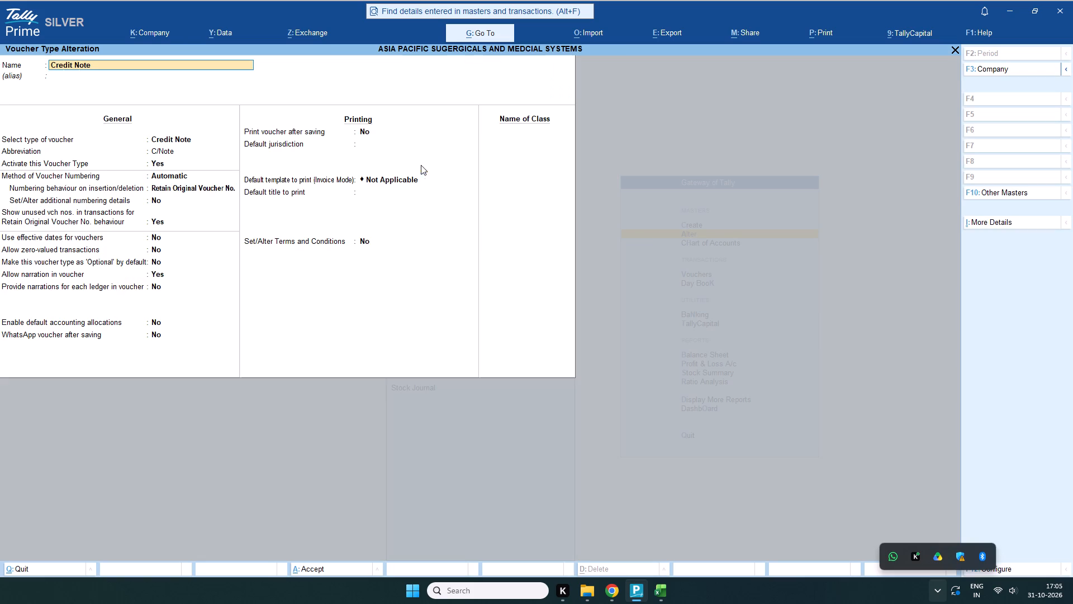
Set the Credit Note type's voucher numbering method to Automatic (Manual Override) and save the master, updating existing vouchers.
{"action": "double_click", "coordinate": [174, 178]}
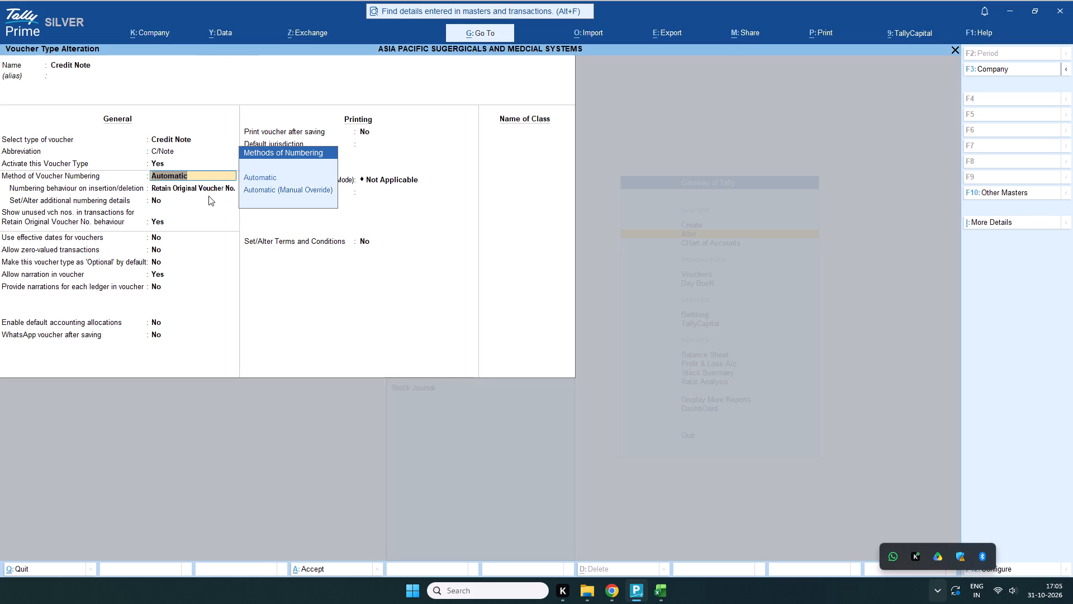
{"action": "left_click", "coordinate": [265, 192]}
{"action": "double_click", "coordinate": [265, 190]}
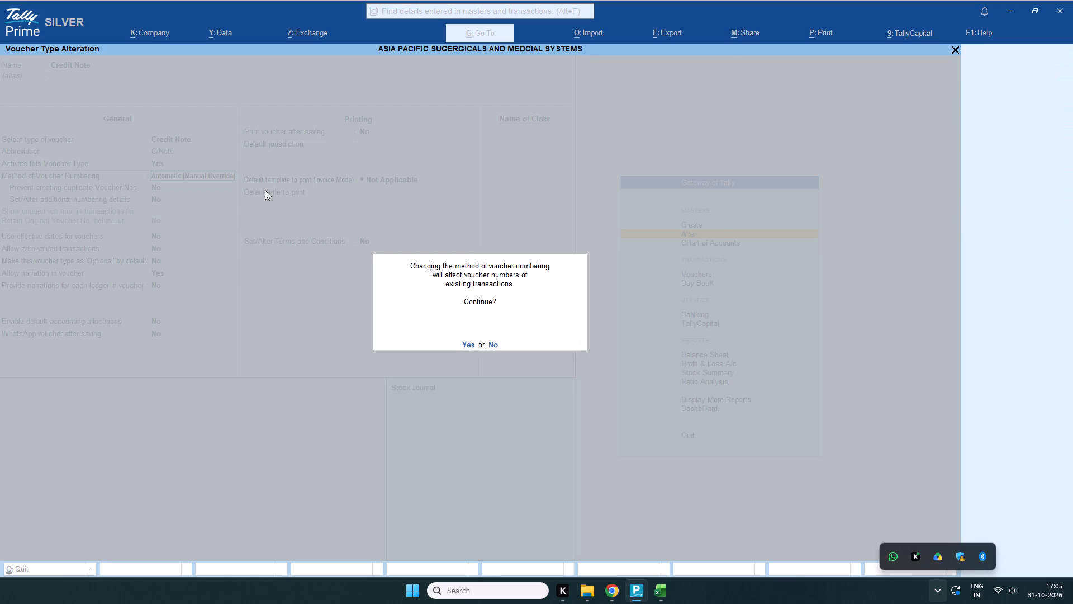
{"action": "left_click", "coordinate": [464, 343]}
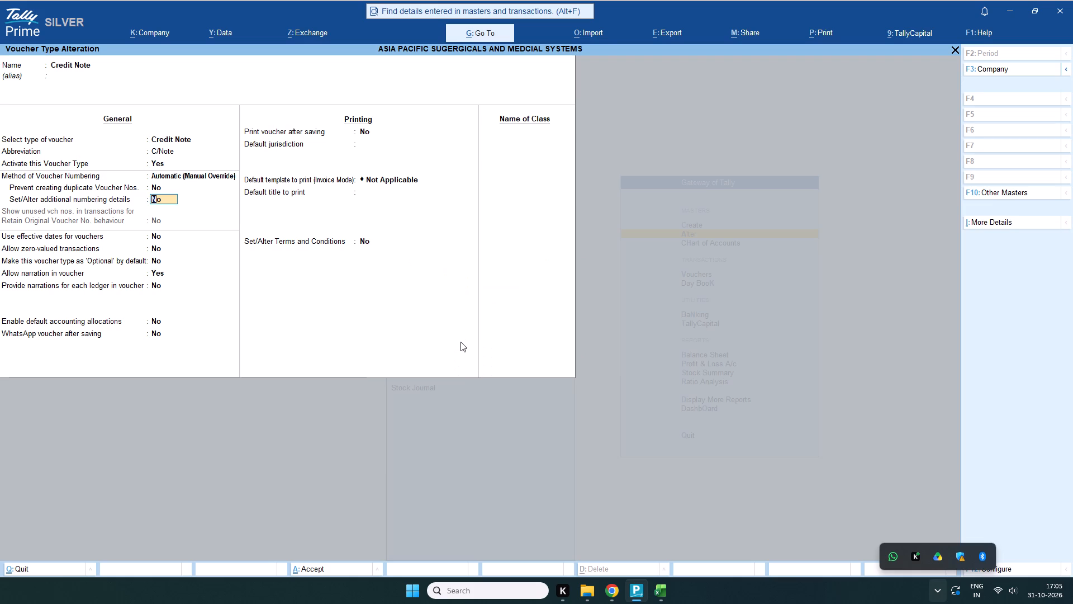
{"action": "key", "text": "ctrl+a"}
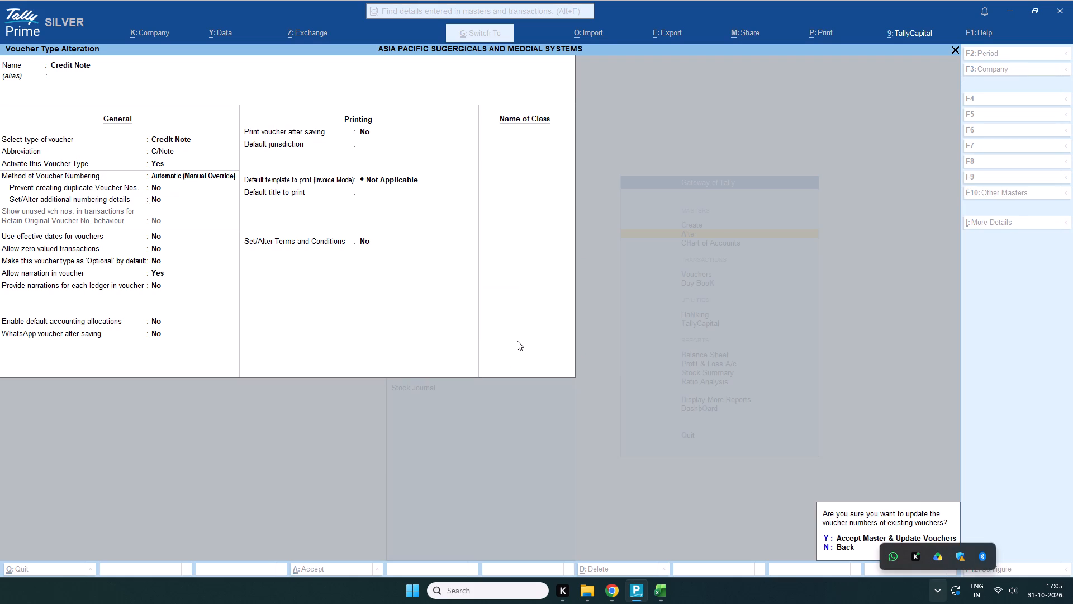
{"action": "key", "text": "ctrl+a"}
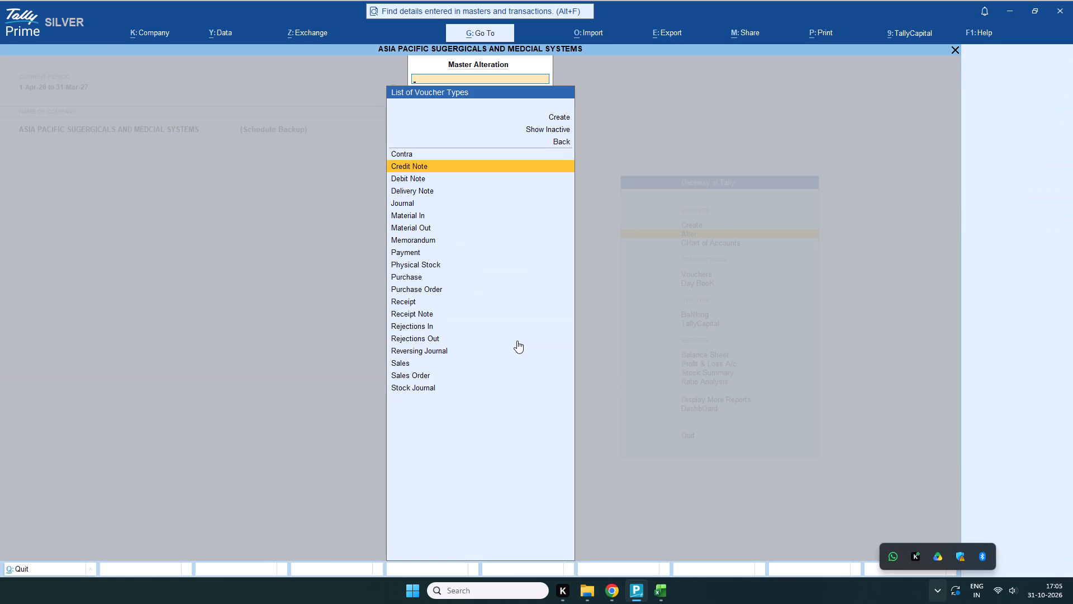
Leave the master alteration and open the 27-Oct-26 Varababu Super Speciality Hospitals credit note from the Day Book.
{"action": "left_click", "coordinate": [951, 50]}
{"action": "left_click", "coordinate": [958, 47]}
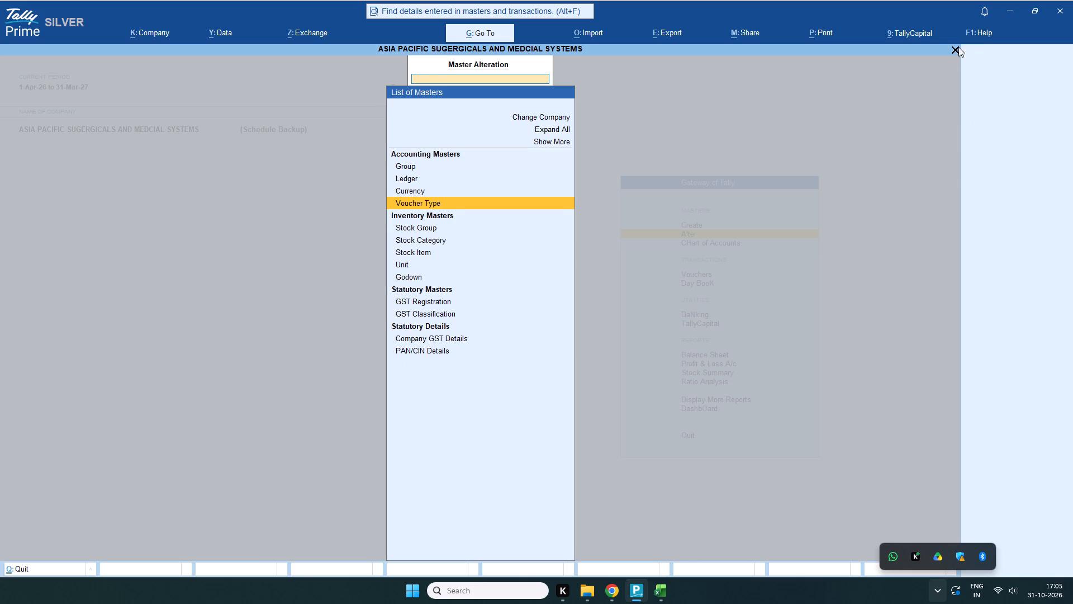
{"action": "scroll", "coordinate": [652, 296], "scroll_direction": "down", "scroll_amount": 3}
{"action": "left_click", "coordinate": [707, 283]}
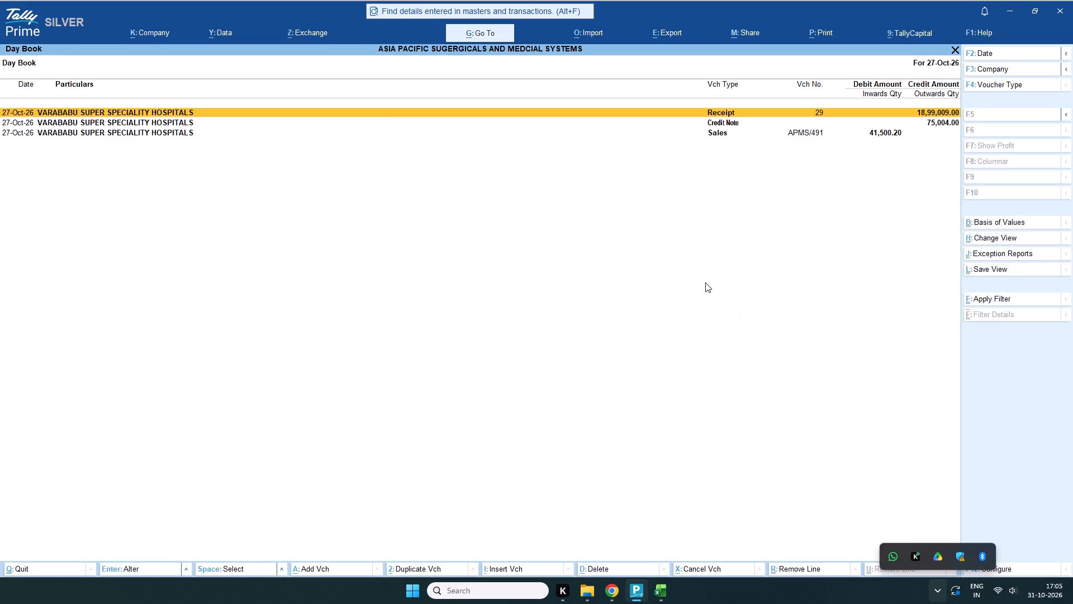
{"action": "scroll", "coordinate": [729, 165], "scroll_direction": "down", "scroll_amount": 3}
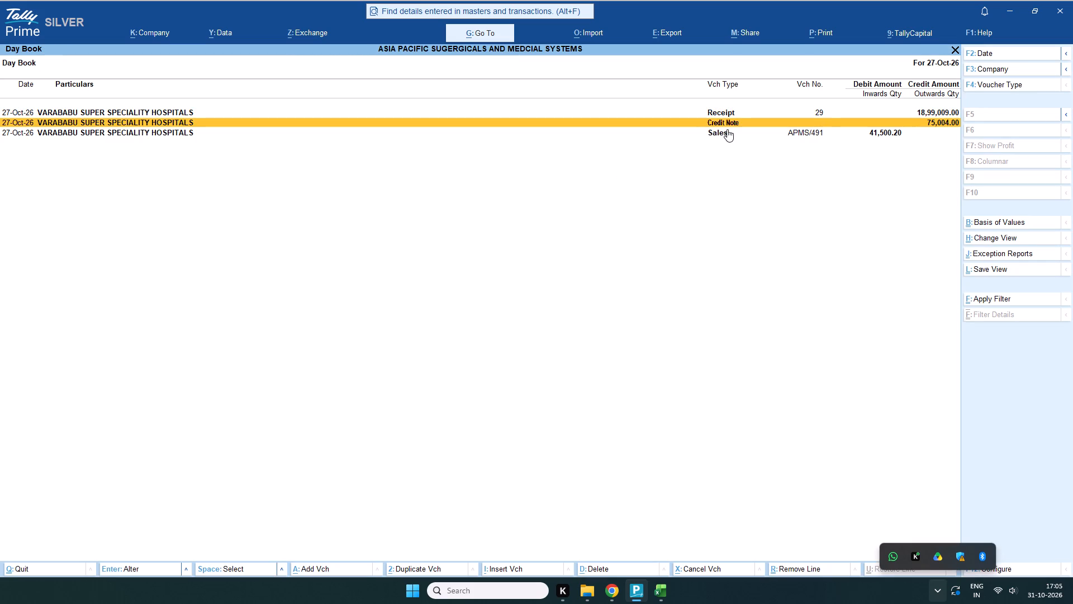
{"action": "scroll", "coordinate": [727, 129], "scroll_direction": "up", "scroll_amount": 1}
{"action": "double_click", "coordinate": [721, 117]}
{"action": "double_click", "coordinate": [732, 124]}
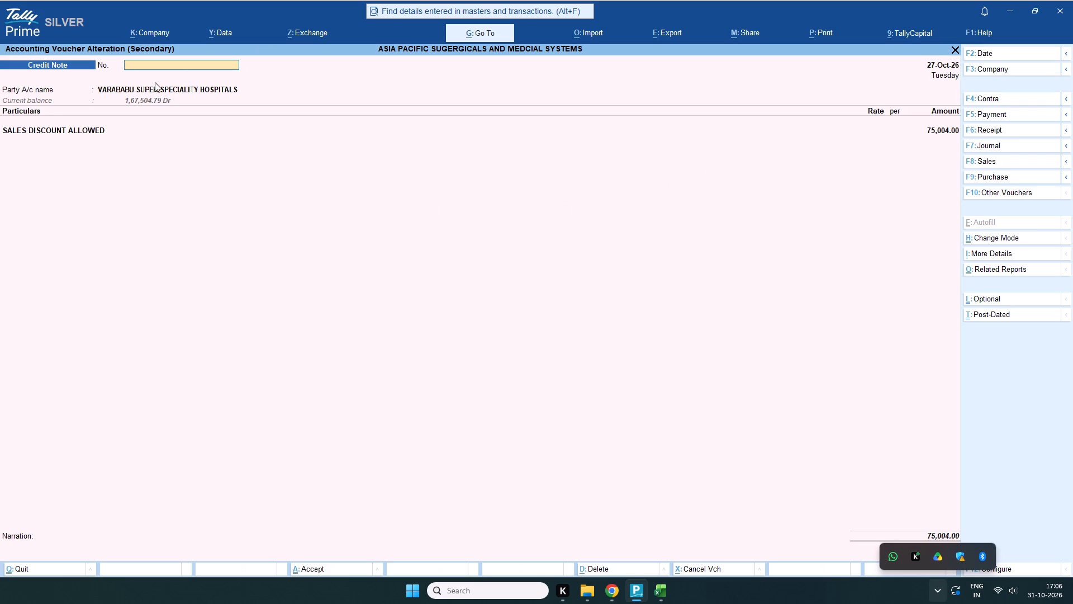
Set the credit note's voucher number to APMS-CR06 and save the voucher.
{"action": "left_click", "coordinate": [146, 62]}
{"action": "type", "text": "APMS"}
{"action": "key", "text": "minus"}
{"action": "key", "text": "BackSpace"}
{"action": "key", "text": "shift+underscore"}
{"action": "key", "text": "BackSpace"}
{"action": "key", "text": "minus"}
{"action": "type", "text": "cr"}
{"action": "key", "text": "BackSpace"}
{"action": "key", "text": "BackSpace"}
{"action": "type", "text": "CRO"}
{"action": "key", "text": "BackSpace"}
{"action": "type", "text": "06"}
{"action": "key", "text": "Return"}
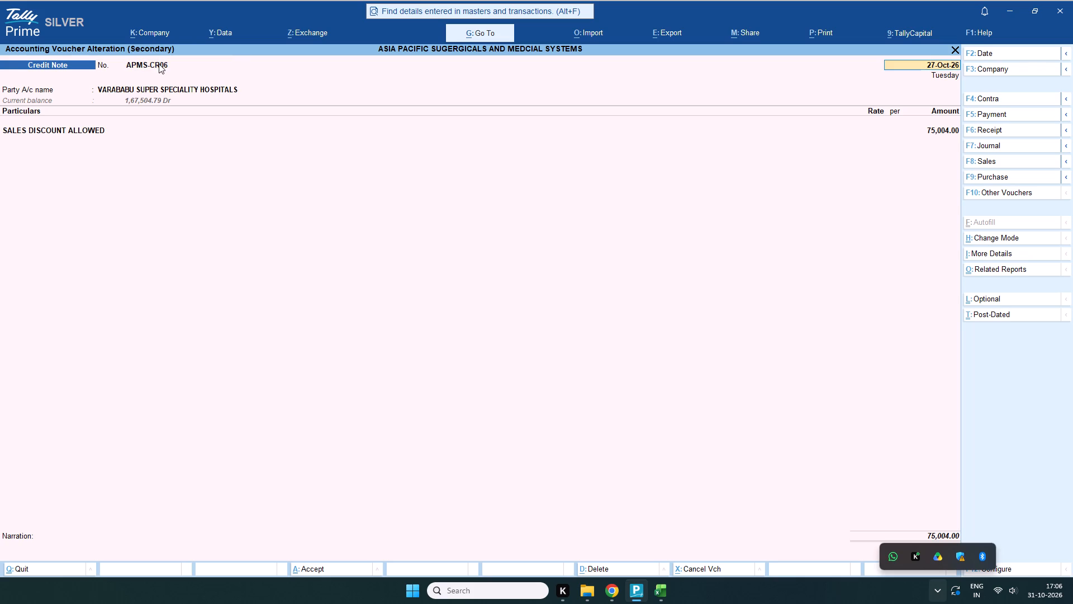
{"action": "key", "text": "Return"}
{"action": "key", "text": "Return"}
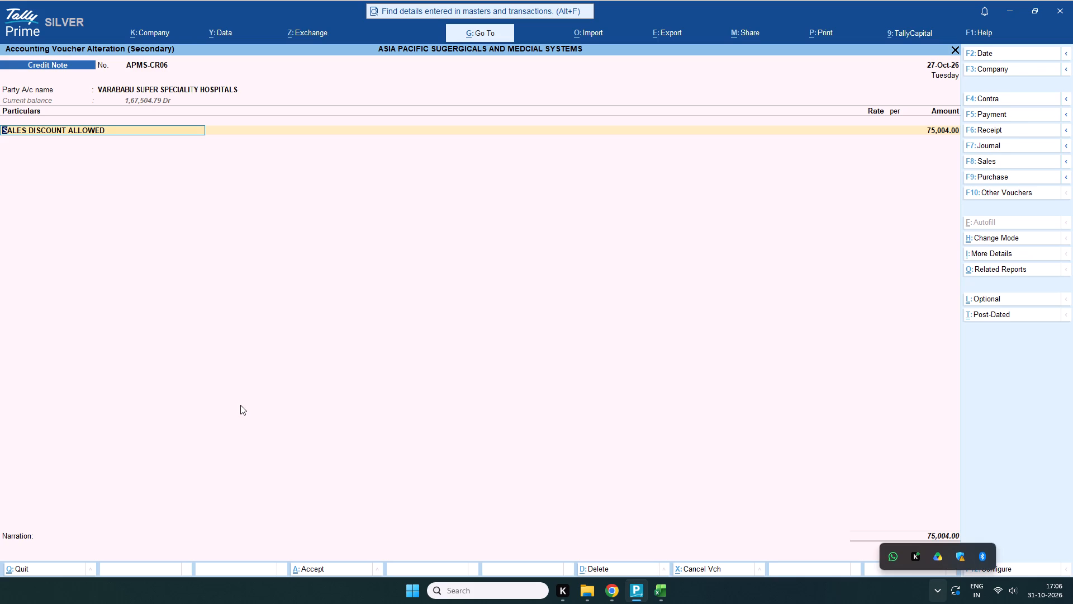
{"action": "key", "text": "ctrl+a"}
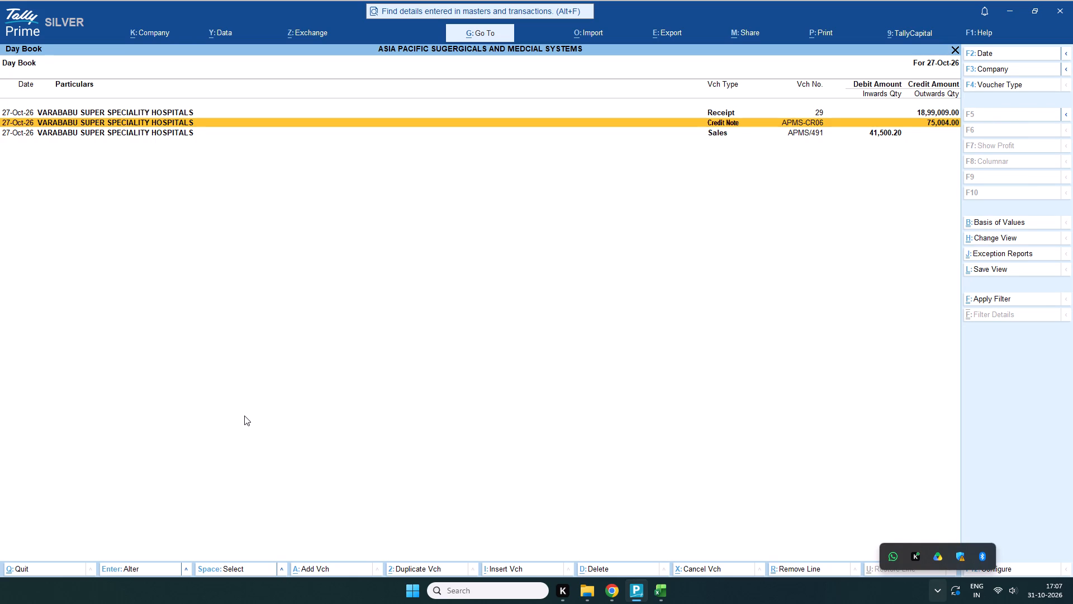
Leave the Day Book and open the Varababu Super Speciality Hospitals ledger from the account books.
{"action": "left_click", "coordinate": [954, 48]}
{"action": "scroll", "coordinate": [702, 273], "scroll_direction": "up", "scroll_amount": 1}
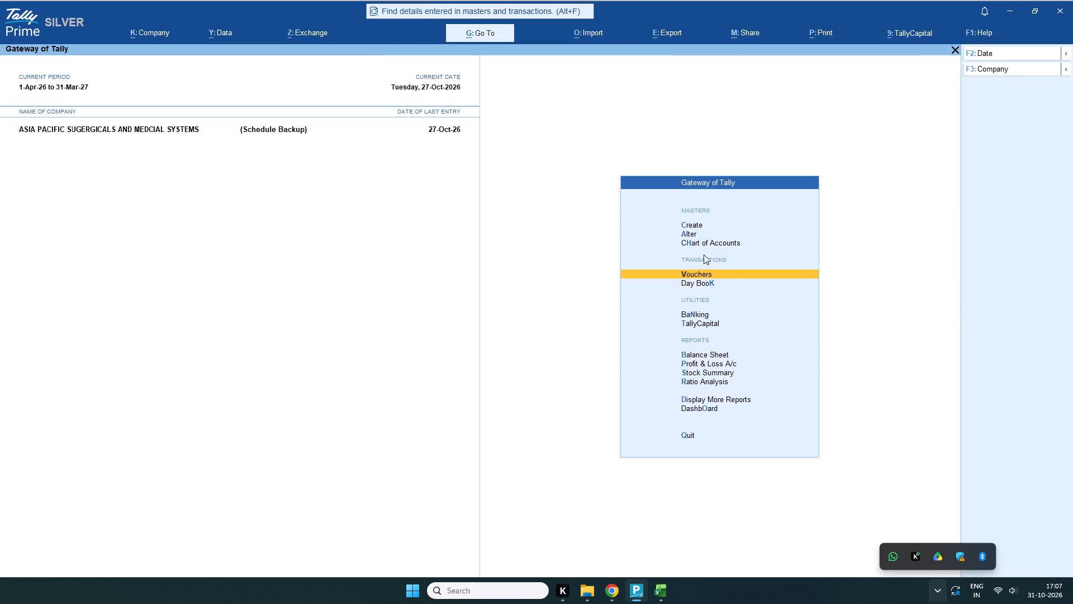
{"action": "scroll", "coordinate": [702, 235], "scroll_direction": "up", "scroll_amount": 1}
{"action": "scroll", "coordinate": [718, 308], "scroll_direction": "down", "scroll_amount": 9}
{"action": "left_click", "coordinate": [716, 395]}
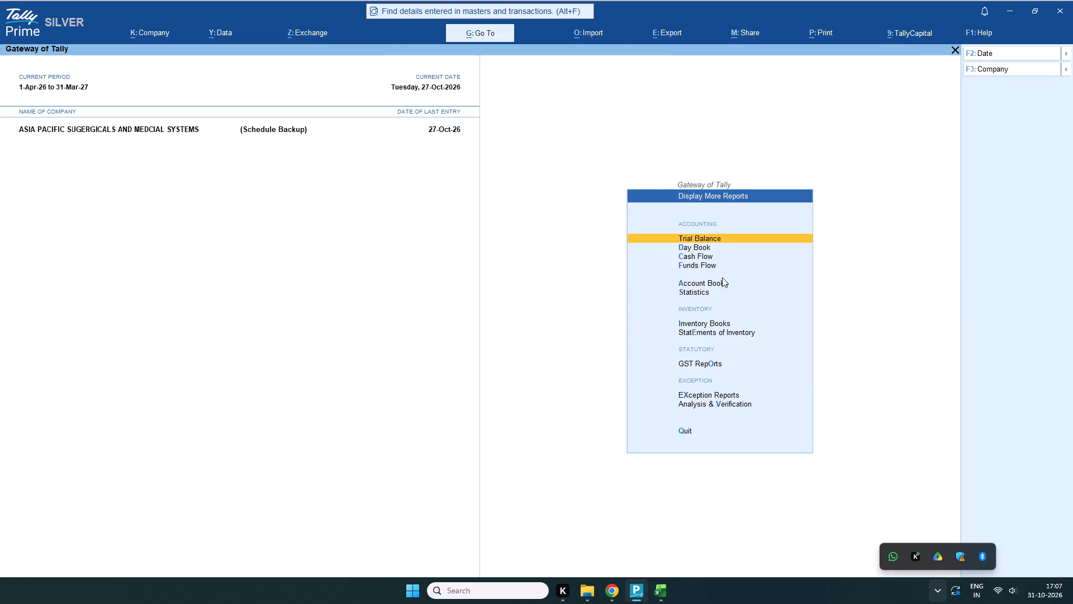
{"action": "scroll", "coordinate": [722, 277], "scroll_direction": "down", "scroll_amount": 4}
{"action": "left_click", "coordinate": [709, 282]}
{"action": "scroll", "coordinate": [708, 251], "scroll_direction": "down", "scroll_amount": 1}
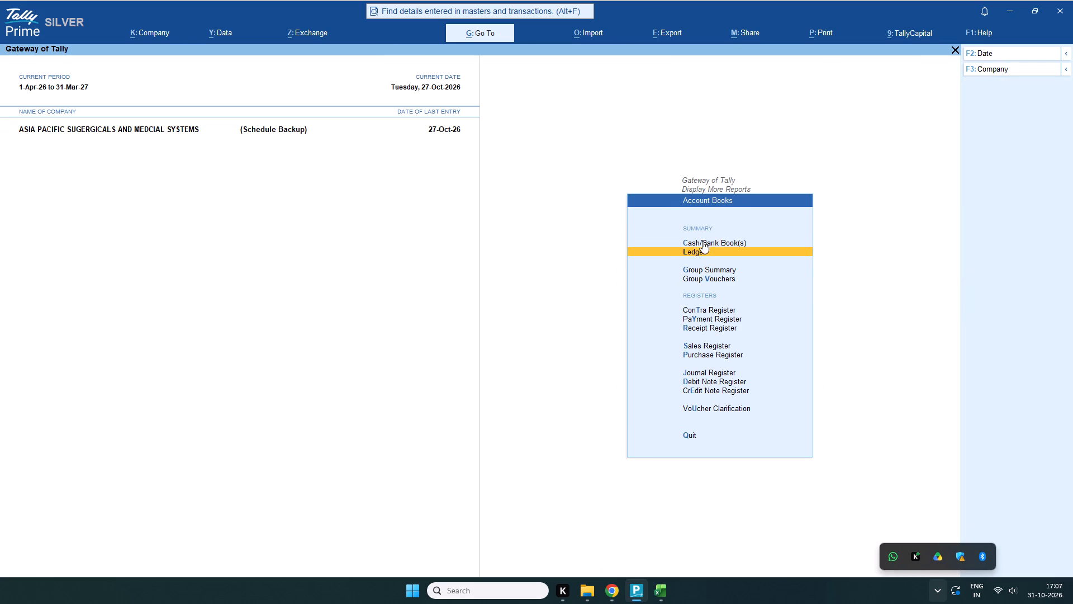
{"action": "left_click", "coordinate": [702, 250]}
{"action": "left_click", "coordinate": [452, 82]}
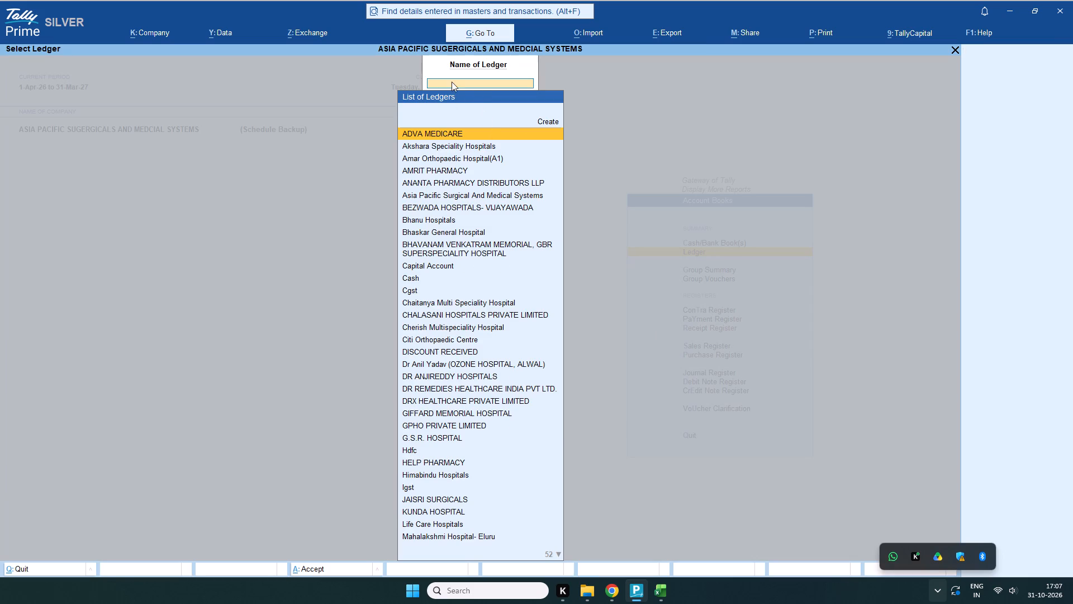
{"action": "type", "text": "VARA"}
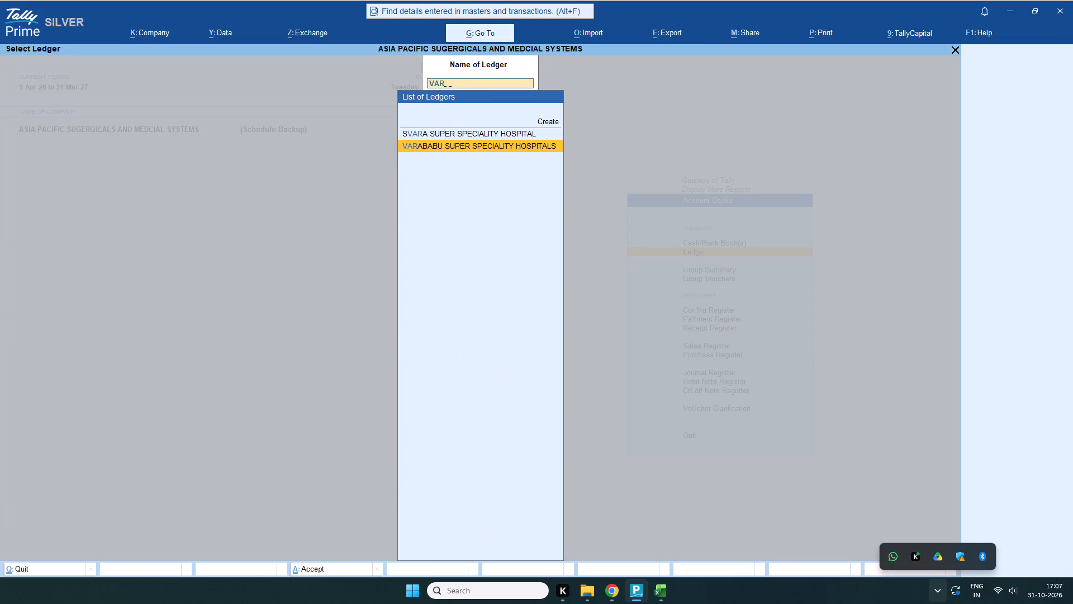
{"action": "left_click", "coordinate": [459, 144]}
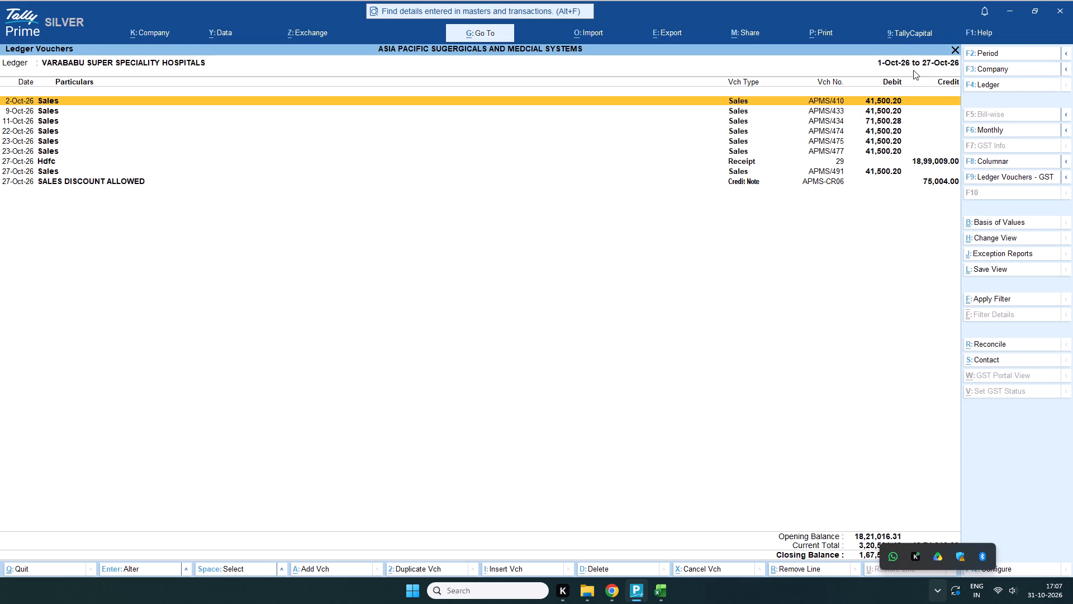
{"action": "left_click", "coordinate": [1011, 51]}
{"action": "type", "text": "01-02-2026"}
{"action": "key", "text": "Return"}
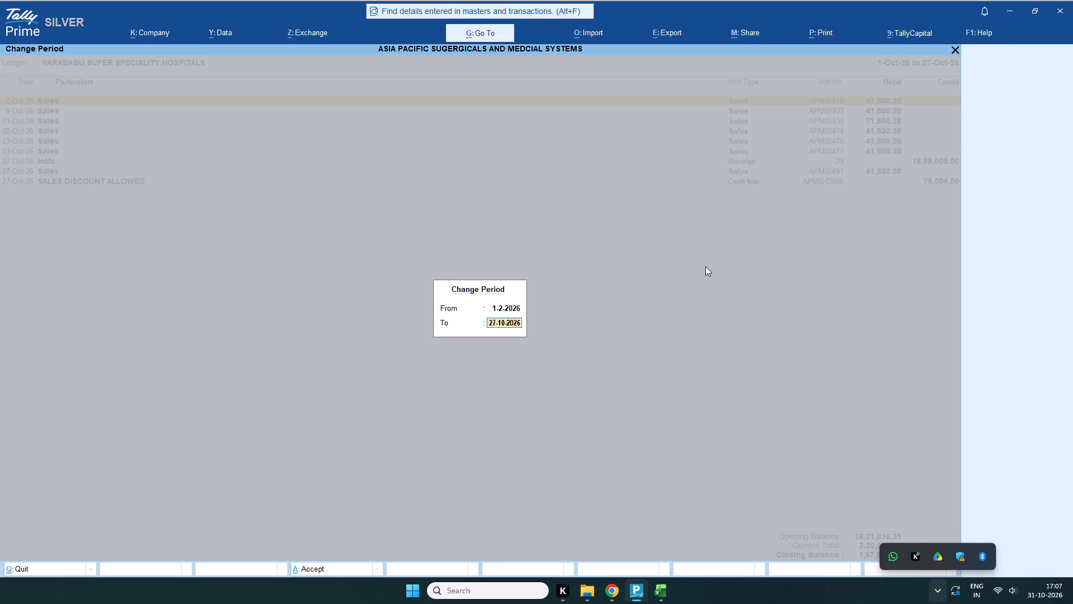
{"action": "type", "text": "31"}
Switch to the APMS ALL INVOICE workbook in Excel and look through invoice sheets 501 to 498.
{"action": "left_click", "coordinate": [689, 520]}
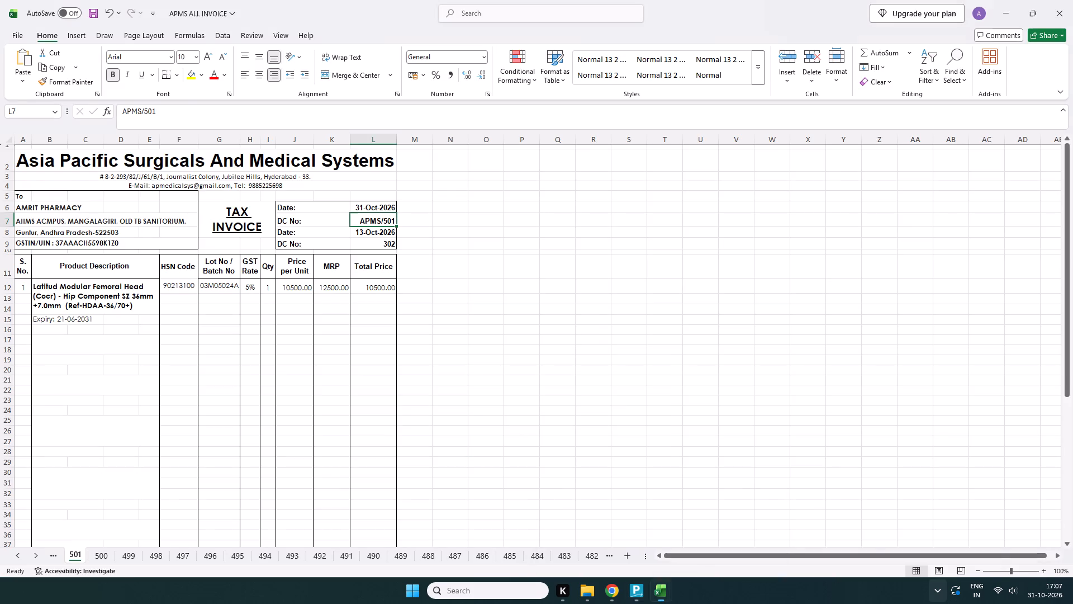
{"action": "left_click_drag", "start_coordinate": [96, 554], "coordinate": [103, 557]}
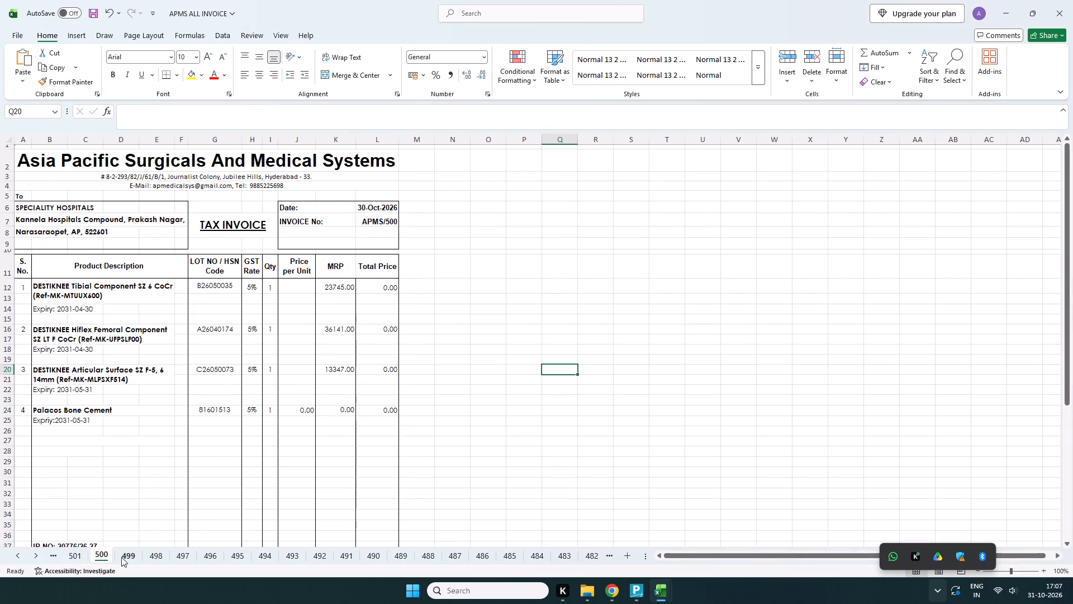
{"action": "left_click", "coordinate": [128, 553]}
{"action": "left_click", "coordinate": [151, 554]}
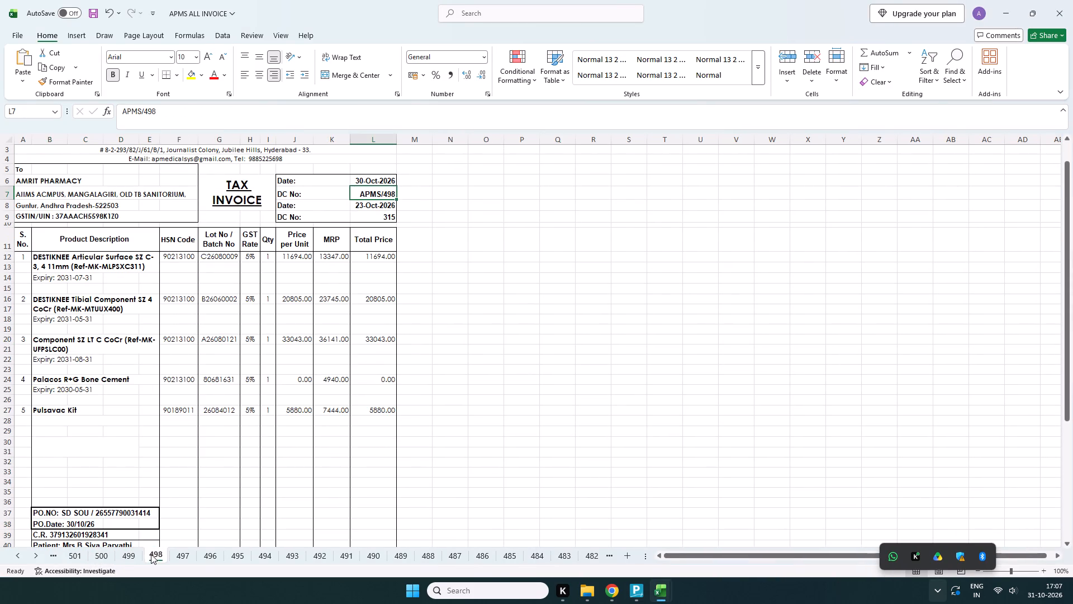
{"action": "left_click", "coordinate": [101, 559]}
{"action": "left_click", "coordinate": [76, 555]}
{"action": "scroll", "coordinate": [141, 423], "scroll_direction": "up", "scroll_amount": 2}
{"action": "left_click", "coordinate": [98, 558]}
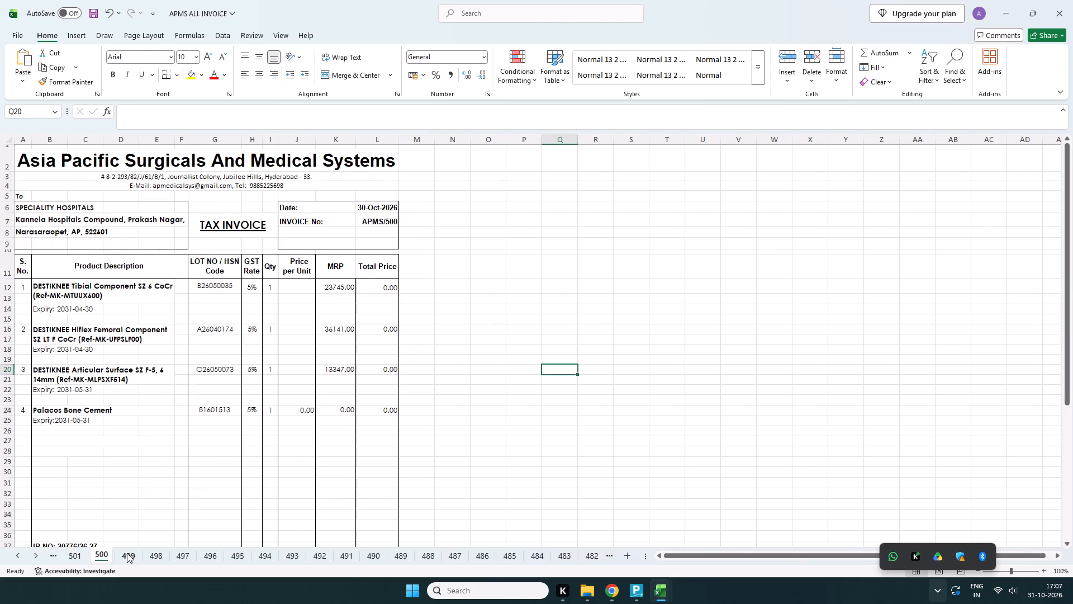
{"action": "left_click", "coordinate": [127, 553]}
{"action": "left_click", "coordinate": [152, 554]}
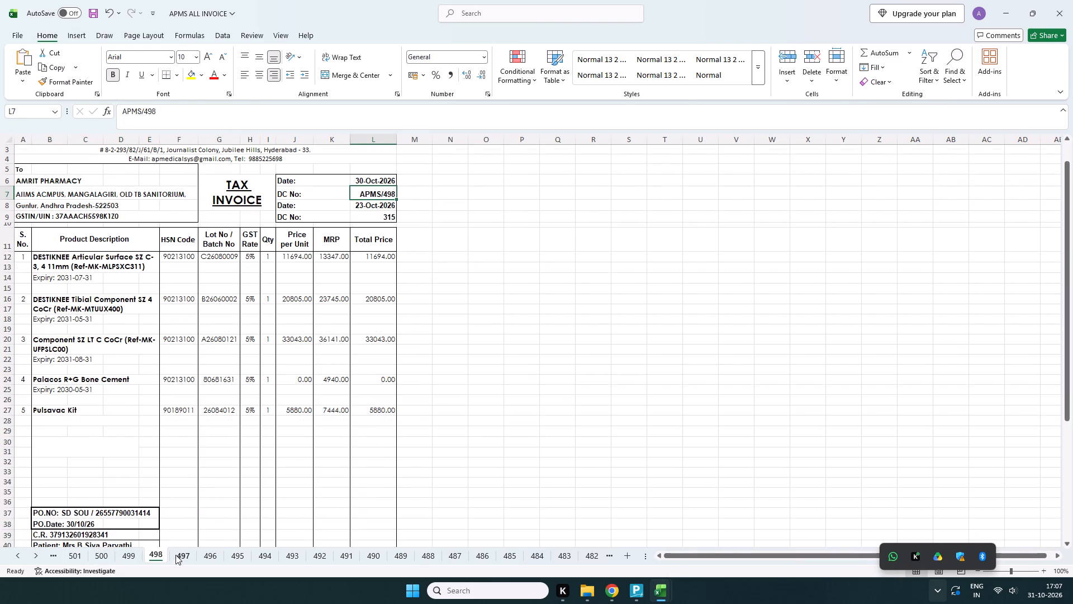
Look through invoice sheets 497 to 487 one by one, checking each customer and product list.
{"action": "left_click", "coordinate": [179, 555]}
{"action": "left_click", "coordinate": [213, 559]}
{"action": "left_click", "coordinate": [234, 556]}
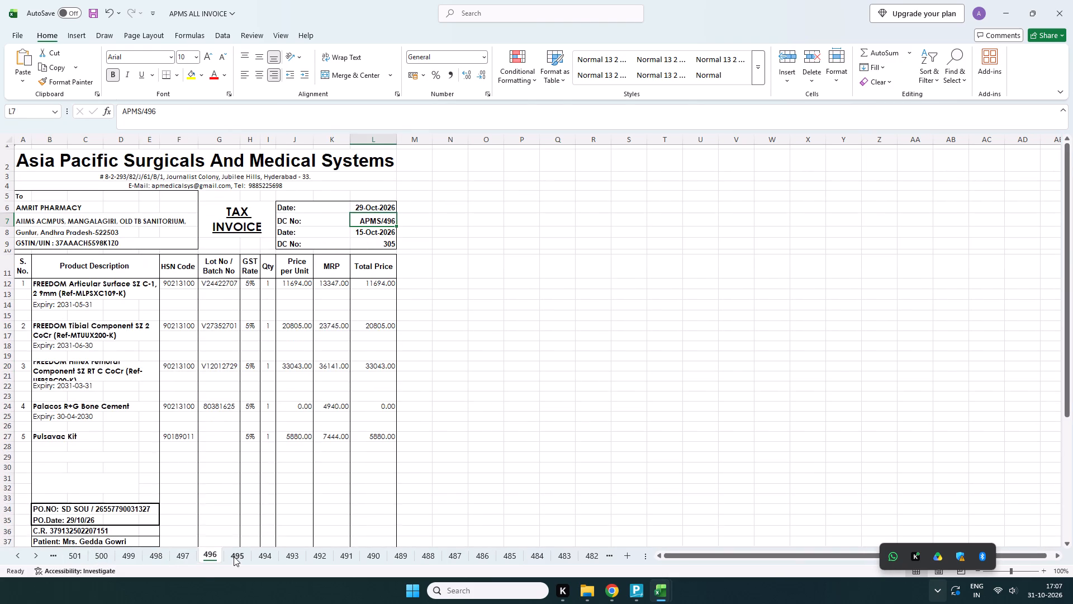
{"action": "left_click", "coordinate": [257, 555]}
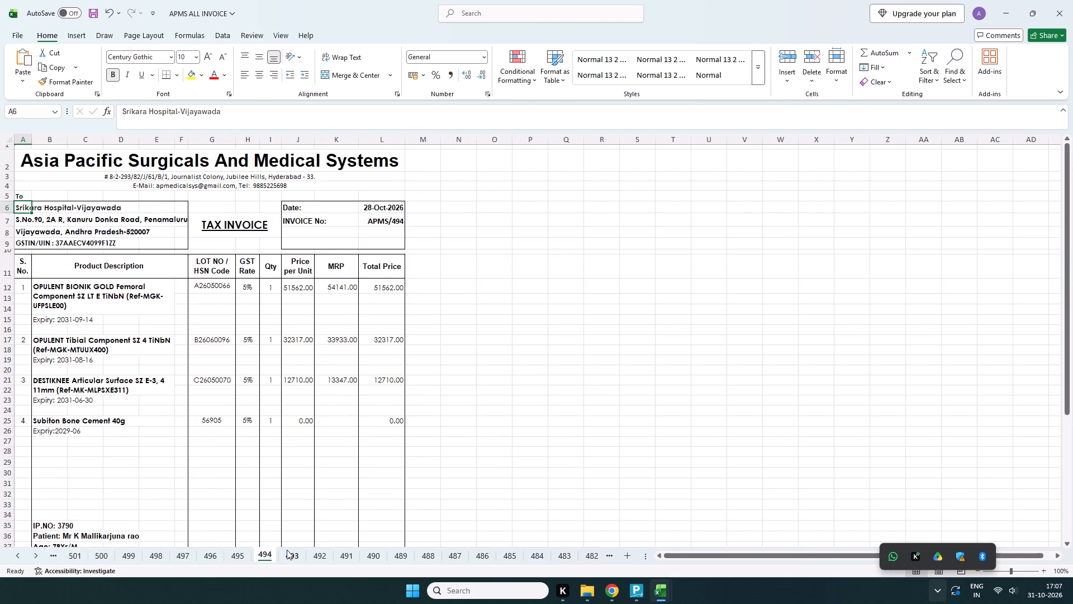
{"action": "left_click", "coordinate": [288, 554]}
{"action": "left_click", "coordinate": [320, 555]}
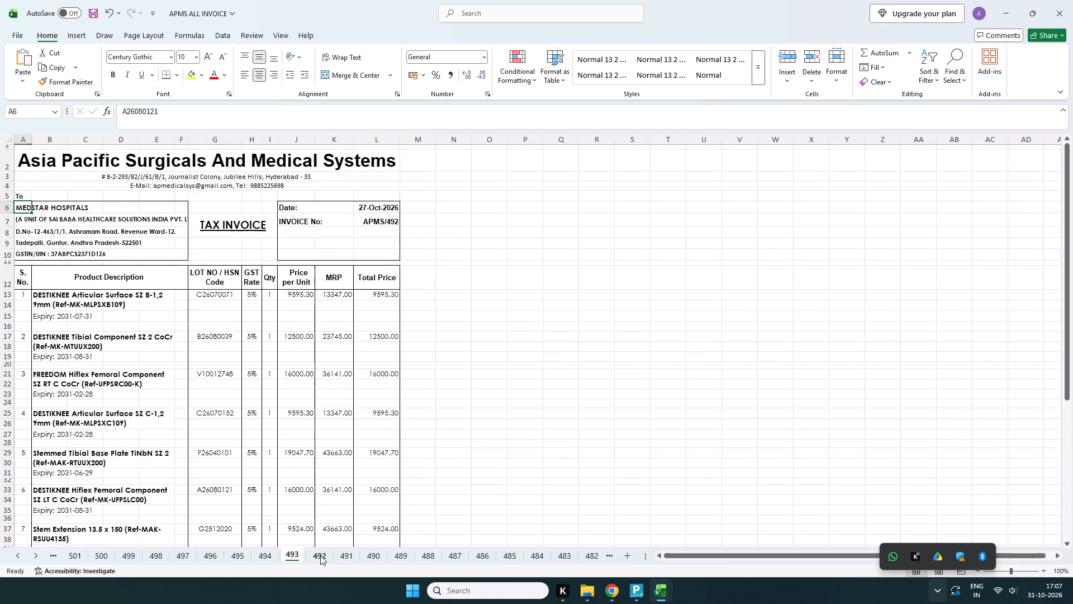
{"action": "left_click", "coordinate": [344, 554]}
{"action": "left_click", "coordinate": [374, 555]}
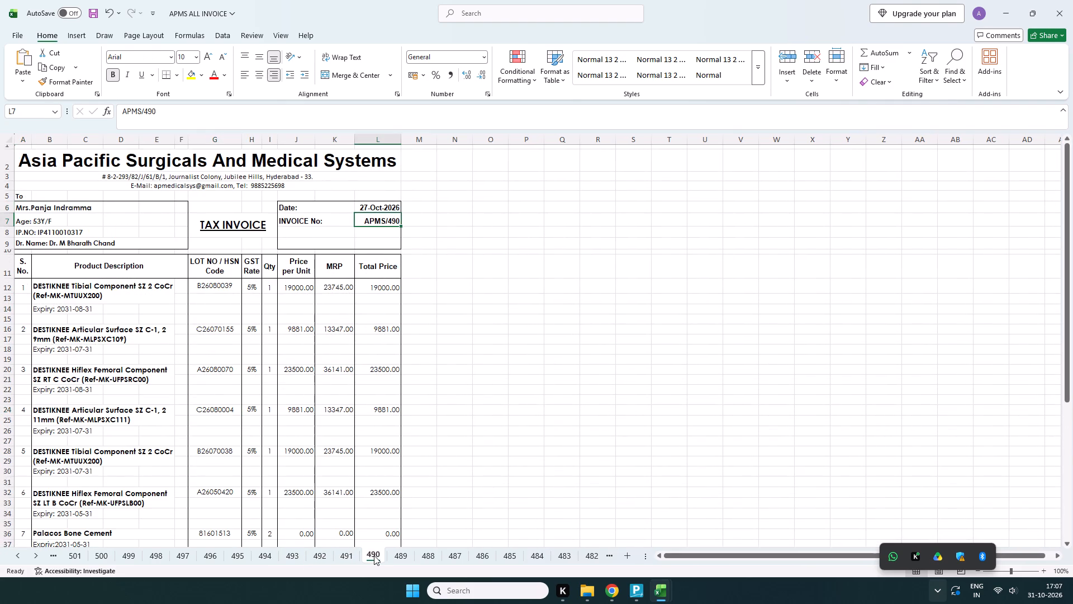
{"action": "left_click", "coordinate": [400, 554]}
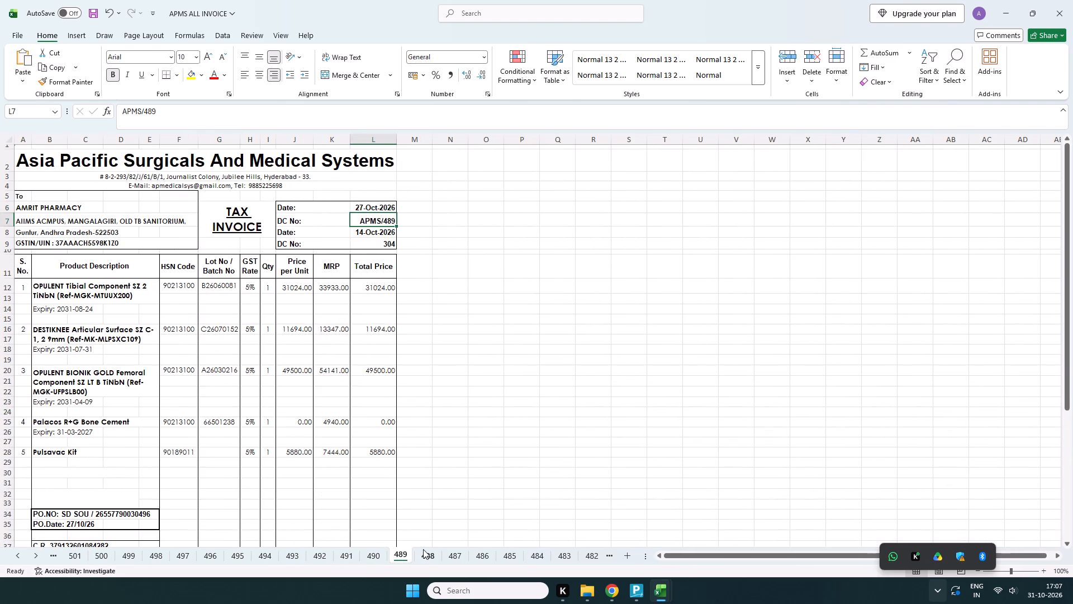
{"action": "left_click", "coordinate": [423, 549]}
{"action": "left_click", "coordinate": [452, 556]}
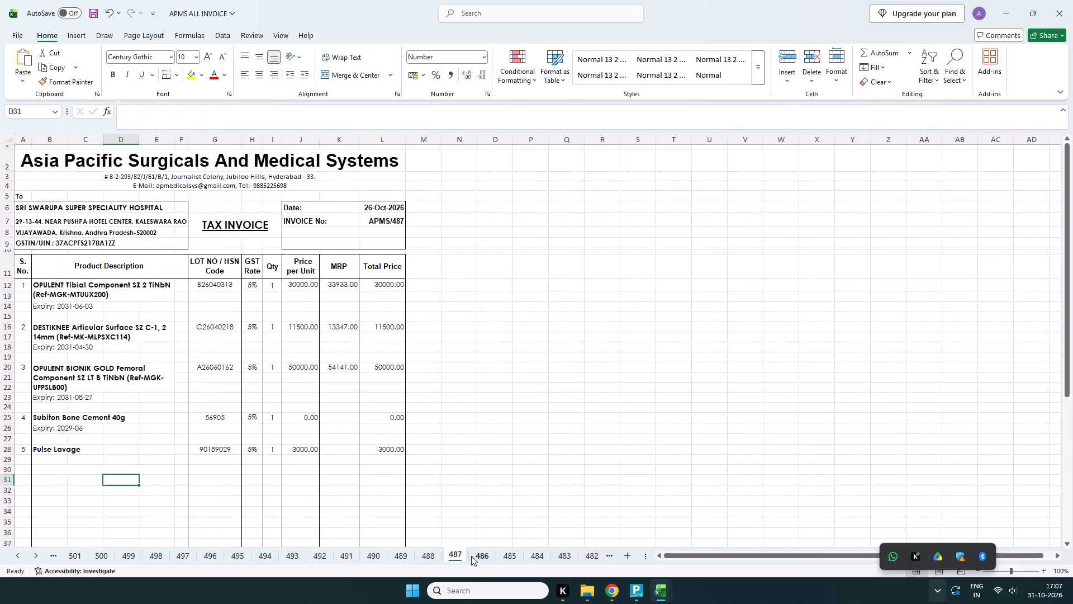
Continue through the older invoice sheets from 486 back to 476, checking each customer and product list.
{"action": "left_click", "coordinate": [477, 553]}
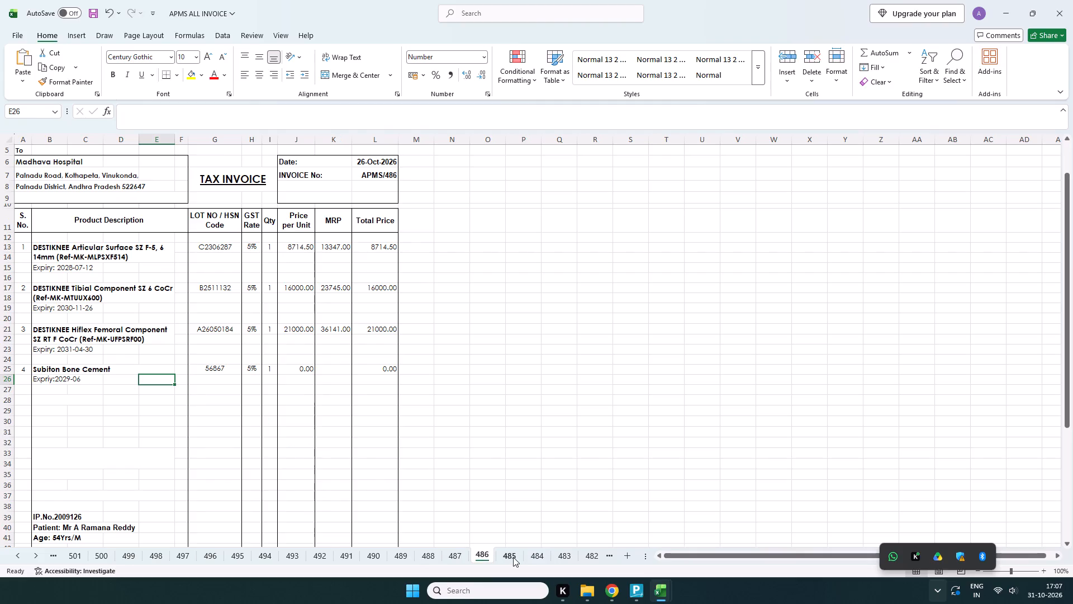
{"action": "left_click", "coordinate": [504, 555]}
{"action": "left_click", "coordinate": [536, 553]}
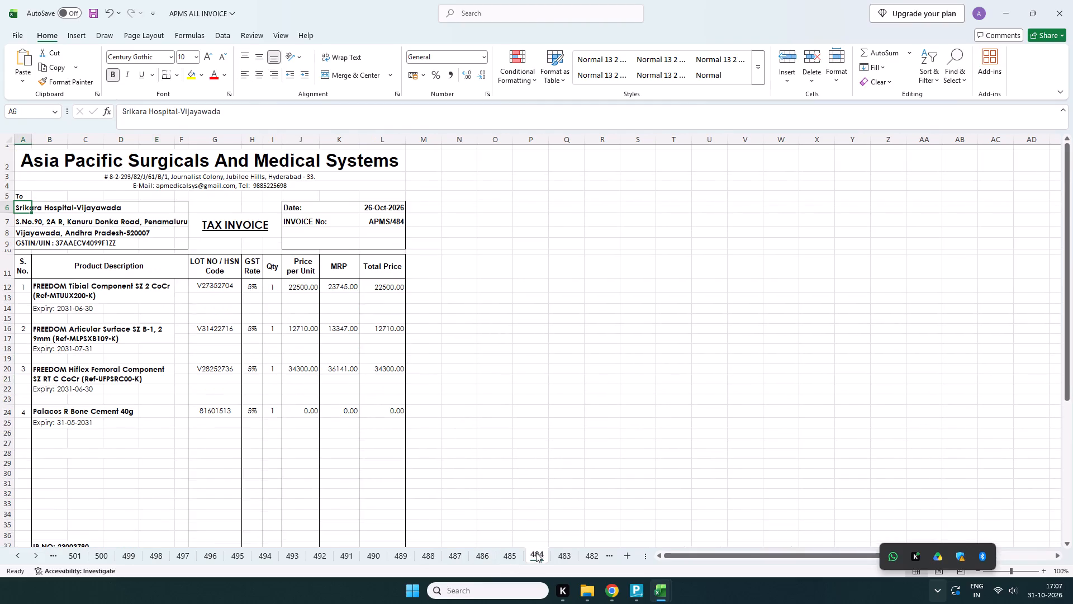
{"action": "left_click", "coordinate": [563, 551]}
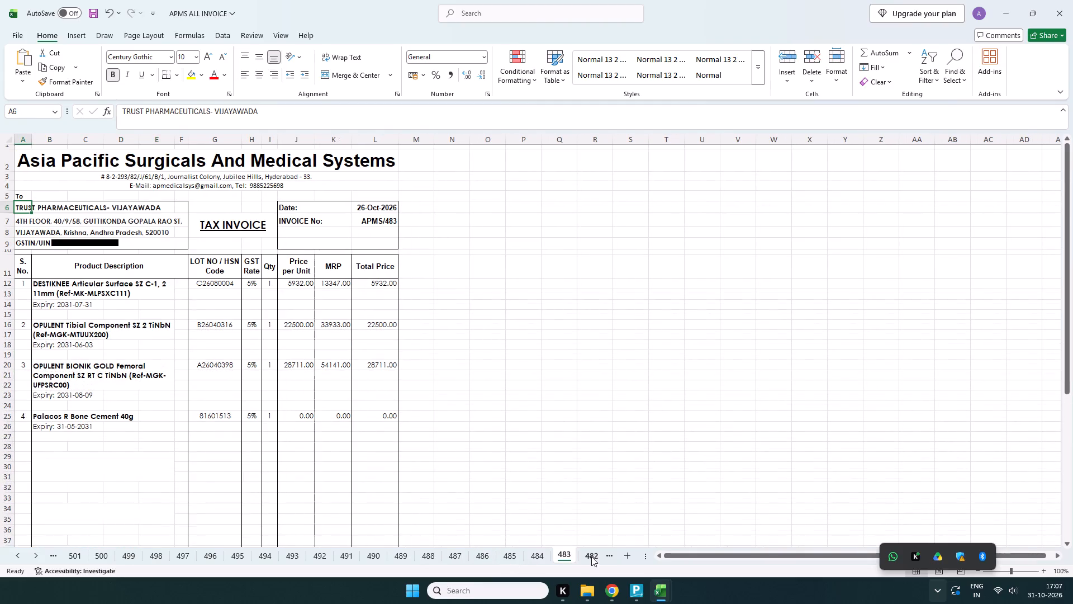
{"action": "left_click", "coordinate": [596, 558]}
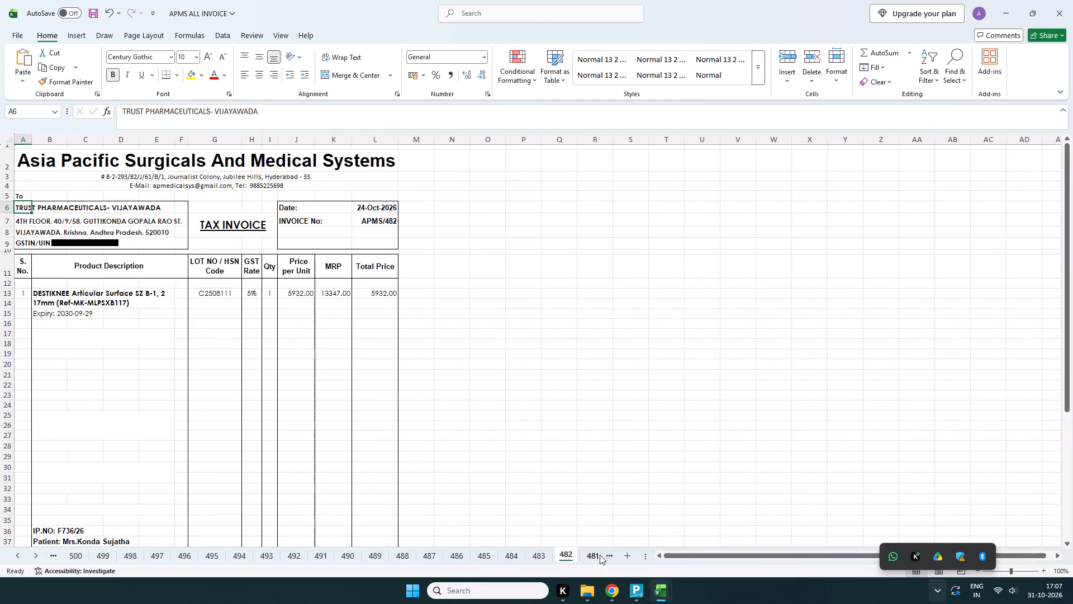
{"action": "left_click", "coordinate": [605, 553]}
{"action": "left_click", "coordinate": [604, 554]}
{"action": "double_click", "coordinate": [604, 554]}
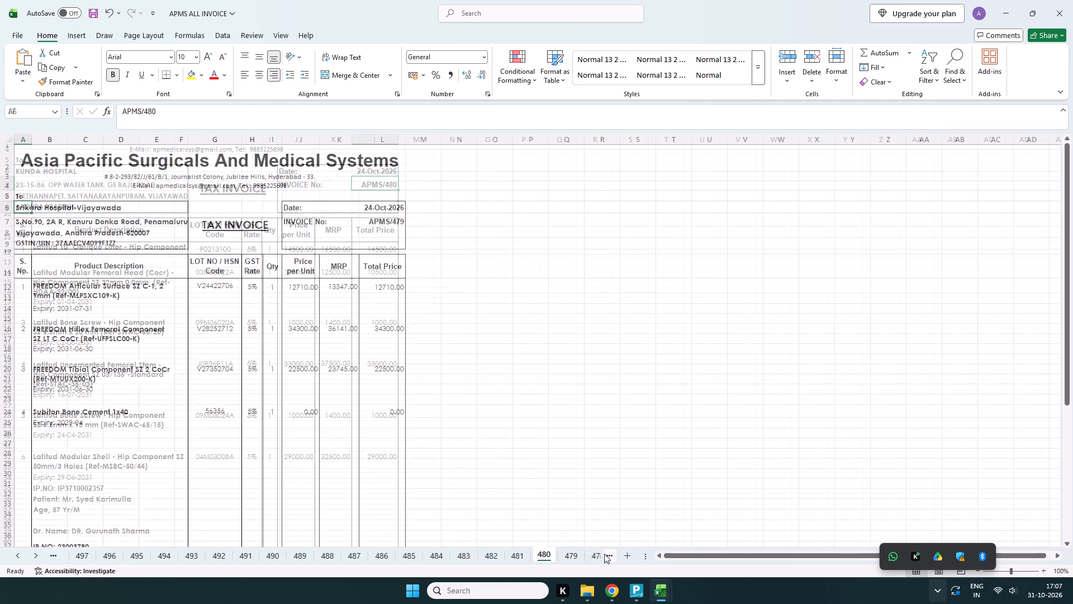
{"action": "left_click", "coordinate": [604, 554]}
{"action": "triple_click", "coordinate": [604, 554]}
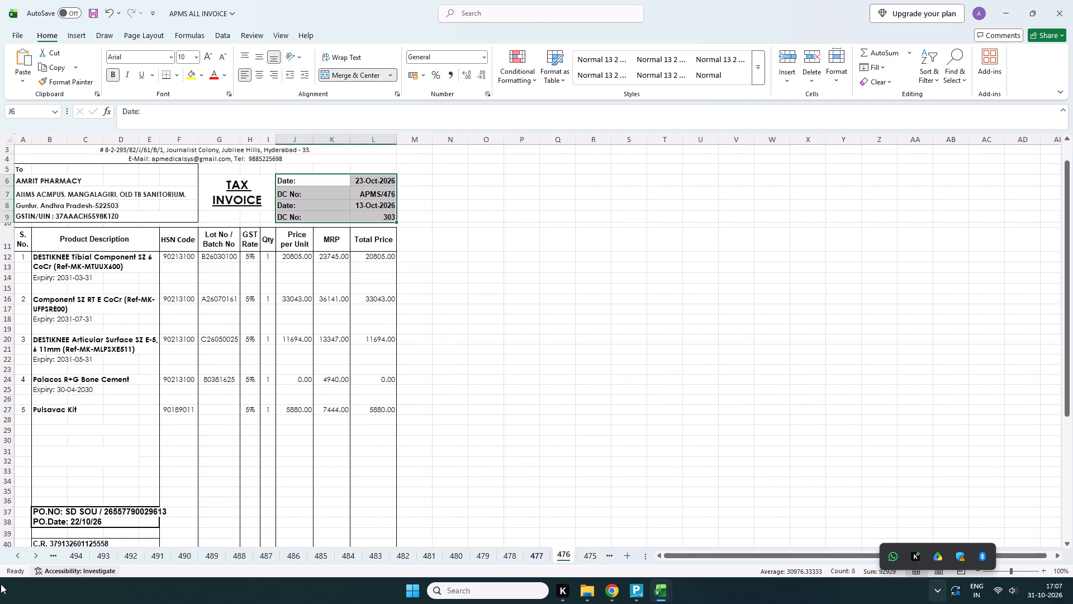
{"action": "triple_click", "coordinate": [49, 555]}
{"action": "triple_click", "coordinate": [49, 555]}
{"action": "triple_click", "coordinate": [49, 555]}
{"action": "triple_click", "coordinate": [49, 555]}
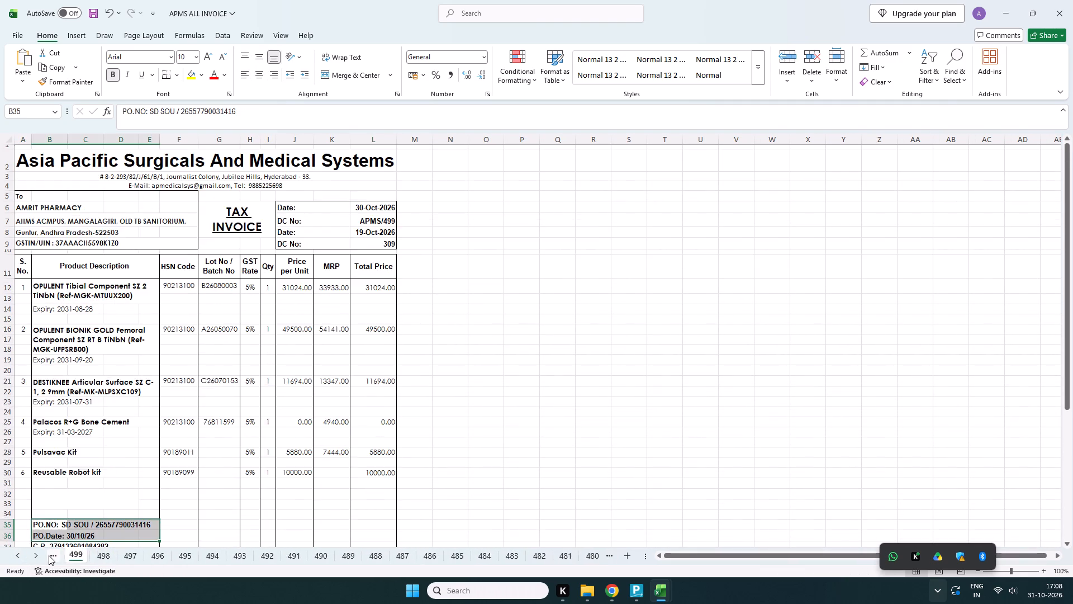
{"action": "left_click", "coordinate": [49, 555]}
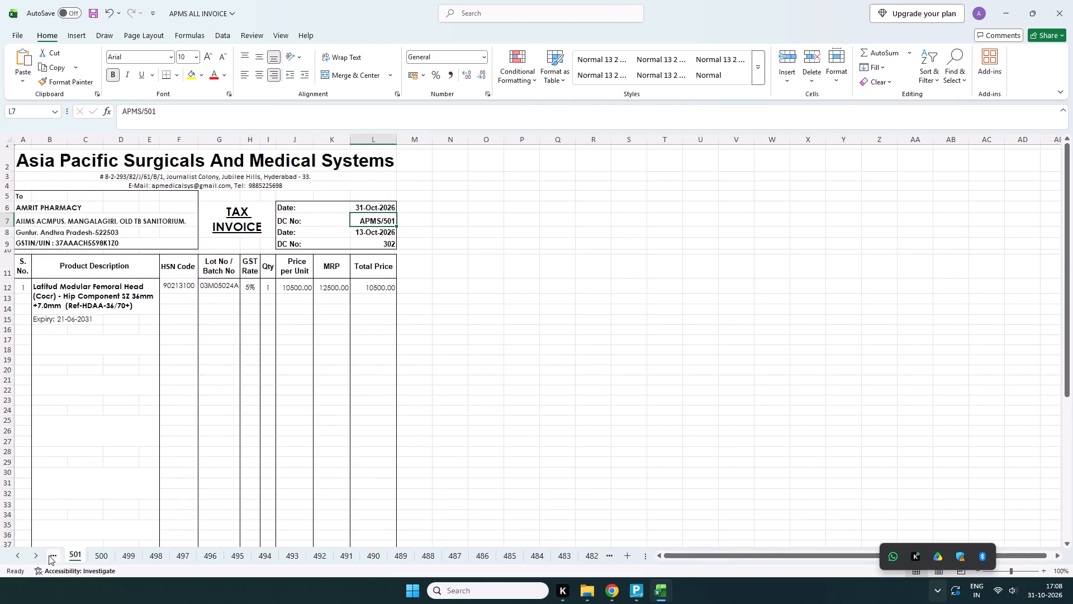
{"action": "left_click", "coordinate": [49, 555]}
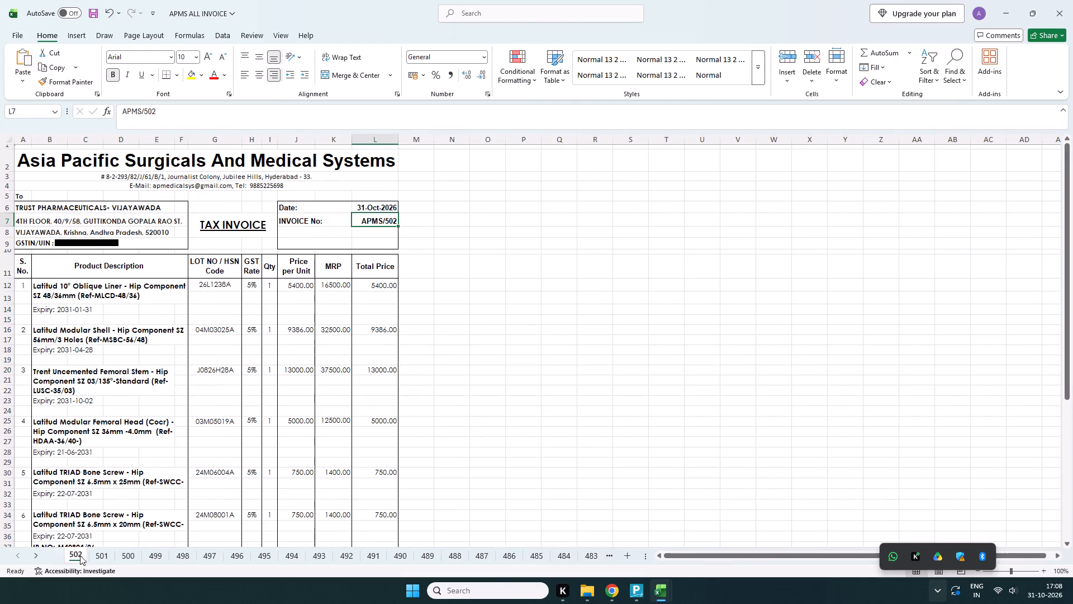
{"action": "left_click", "coordinate": [101, 558]}
{"action": "left_click", "coordinate": [122, 556]}
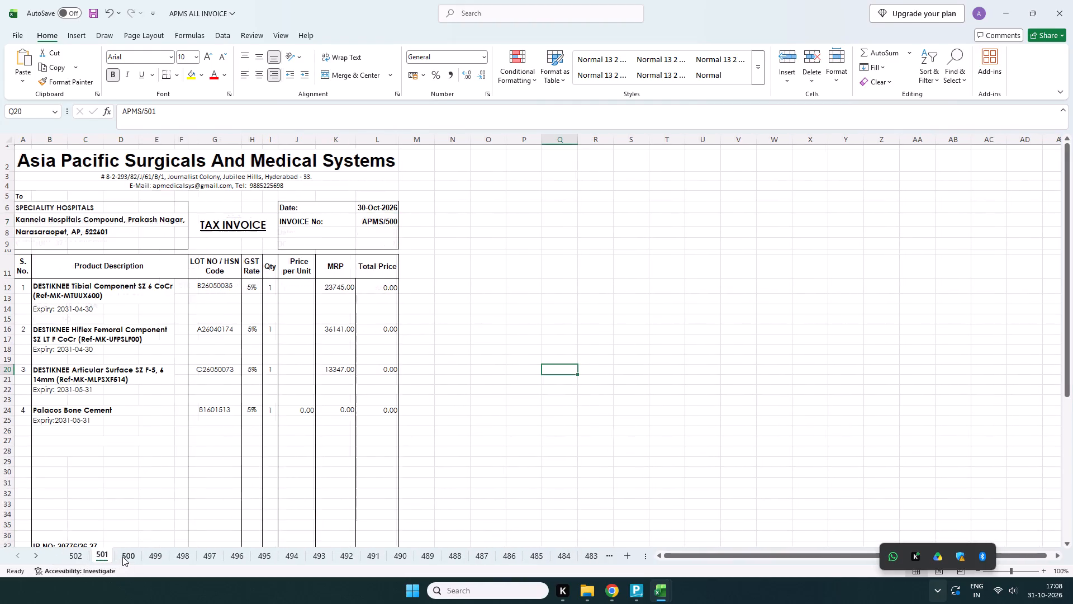
{"action": "scroll", "coordinate": [112, 275], "scroll_direction": "up", "scroll_amount": 1}
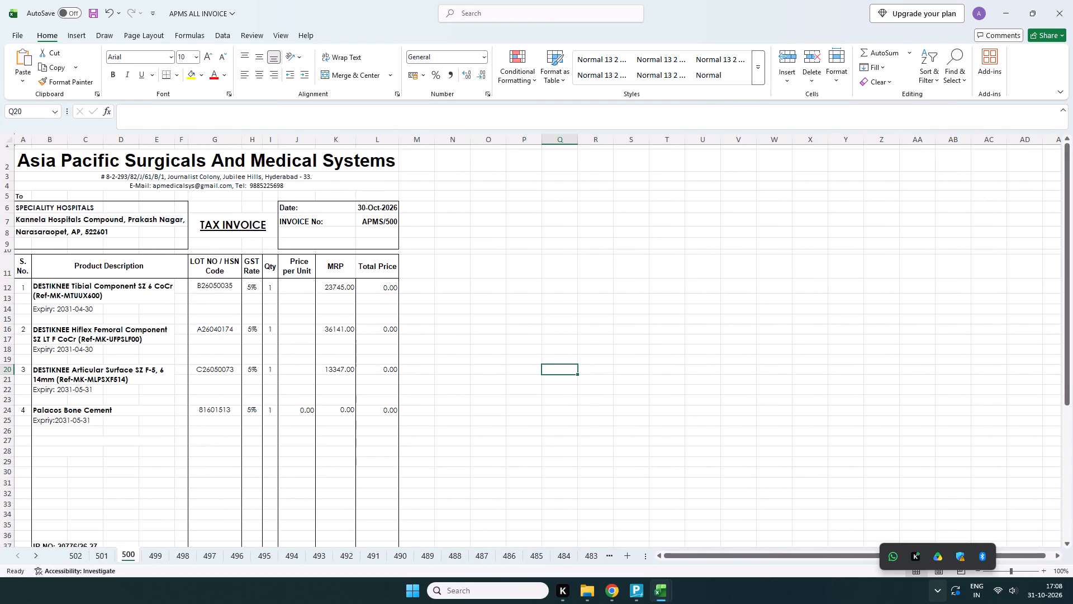
{"action": "scroll", "coordinate": [104, 219], "scroll_direction": "down", "scroll_amount": 2}
{"action": "scroll", "coordinate": [117, 280], "scroll_direction": "up", "scroll_amount": 5}
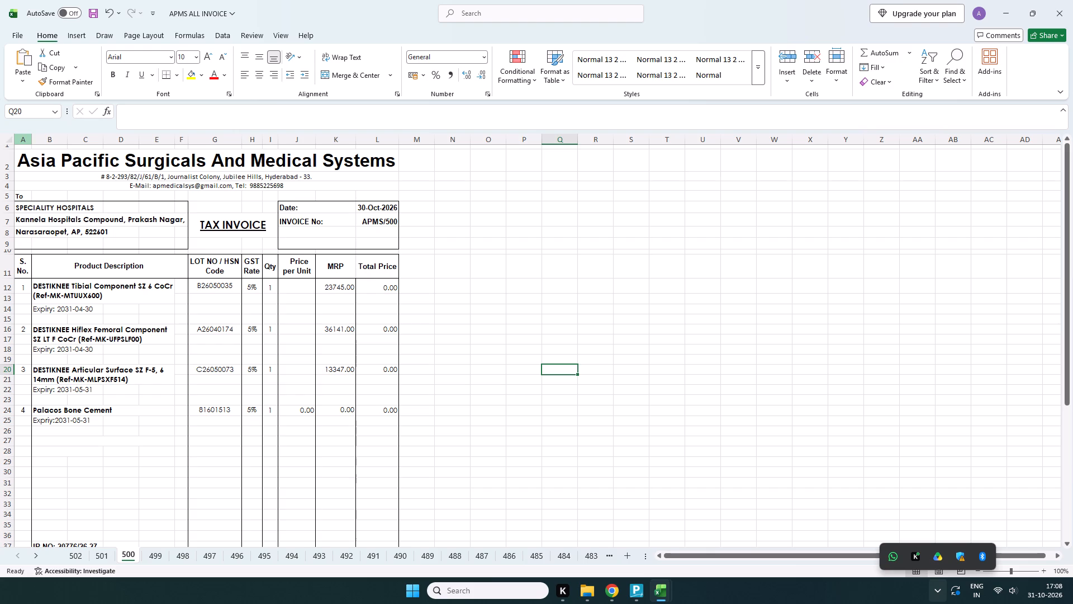
{"action": "left_click", "coordinate": [60, 242]}
{"action": "left_click", "coordinate": [16, 207]}
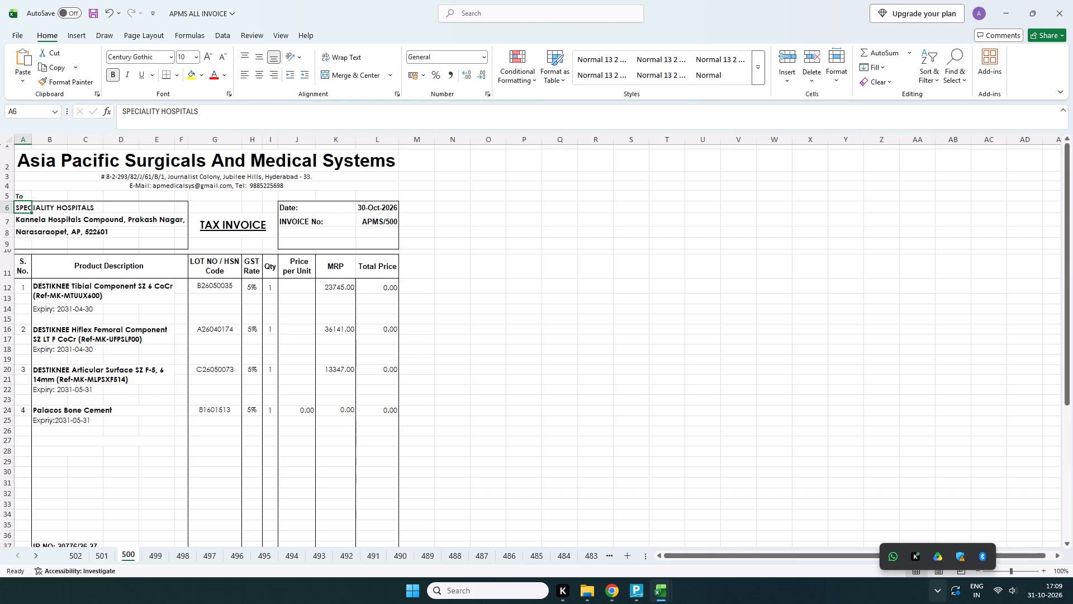
Copy the reference Ref-MK-MTUUX600 from the first product's description on invoice APMS/500.
{"action": "left_click", "coordinate": [1006, 8]}
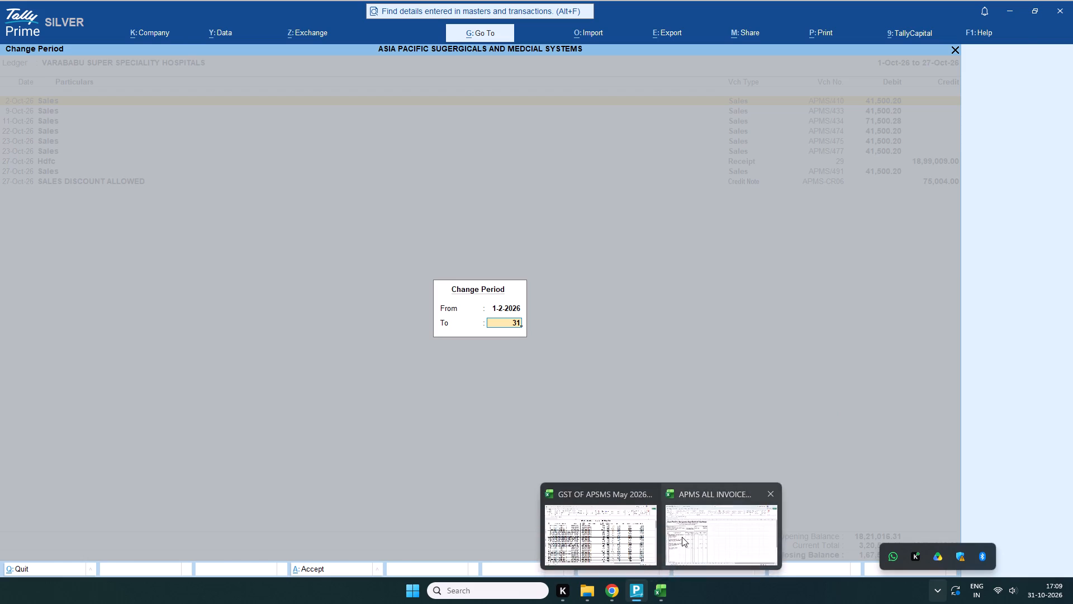
{"action": "left_click", "coordinate": [682, 537]}
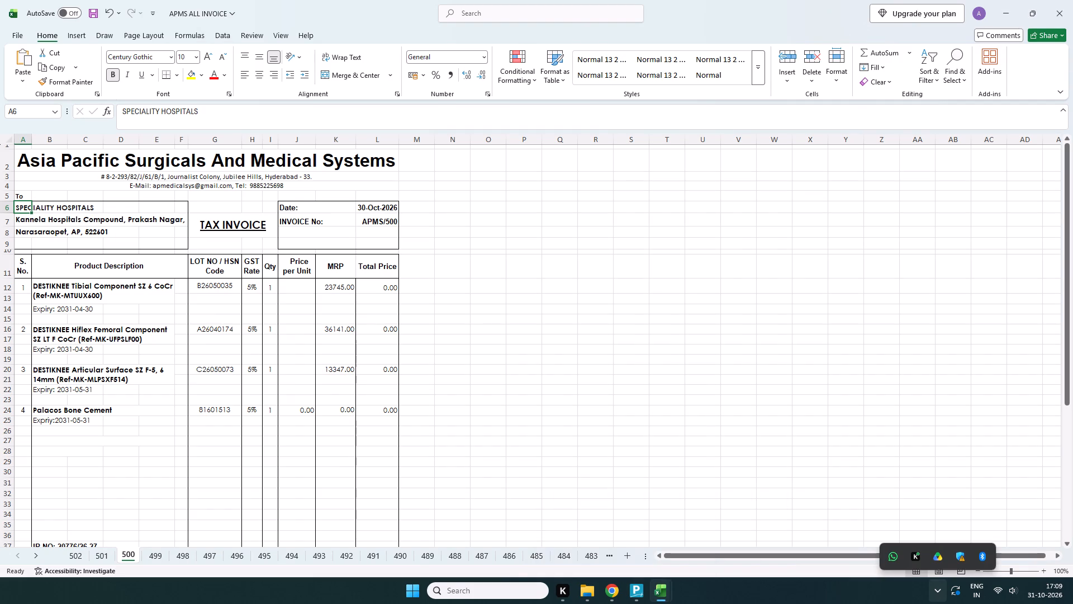
{"action": "left_click", "coordinate": [125, 295]}
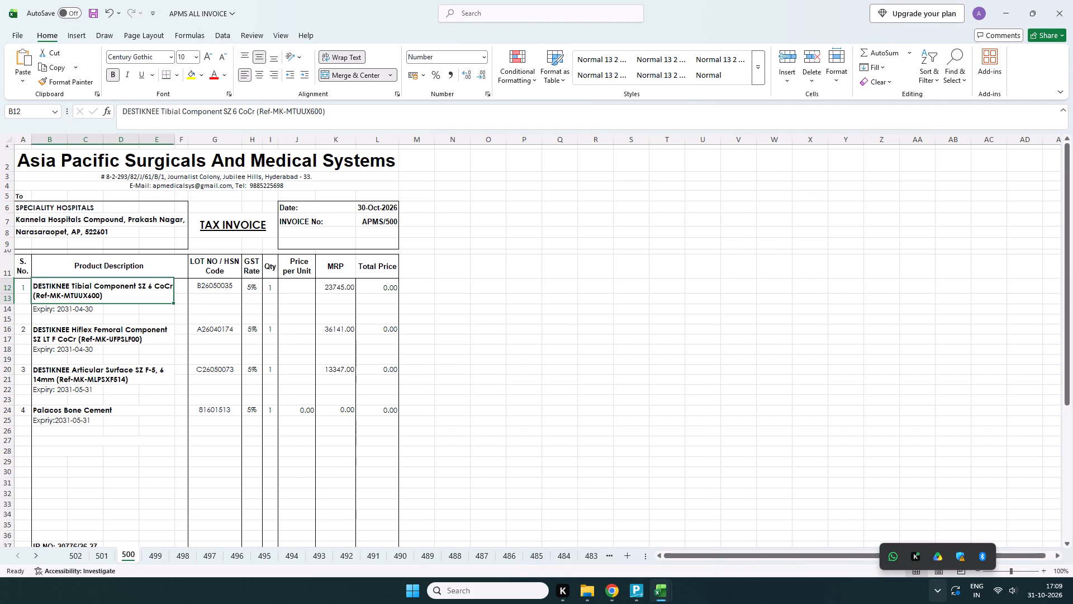
{"action": "left_click_drag", "start_coordinate": [259, 113], "coordinate": [322, 114]}
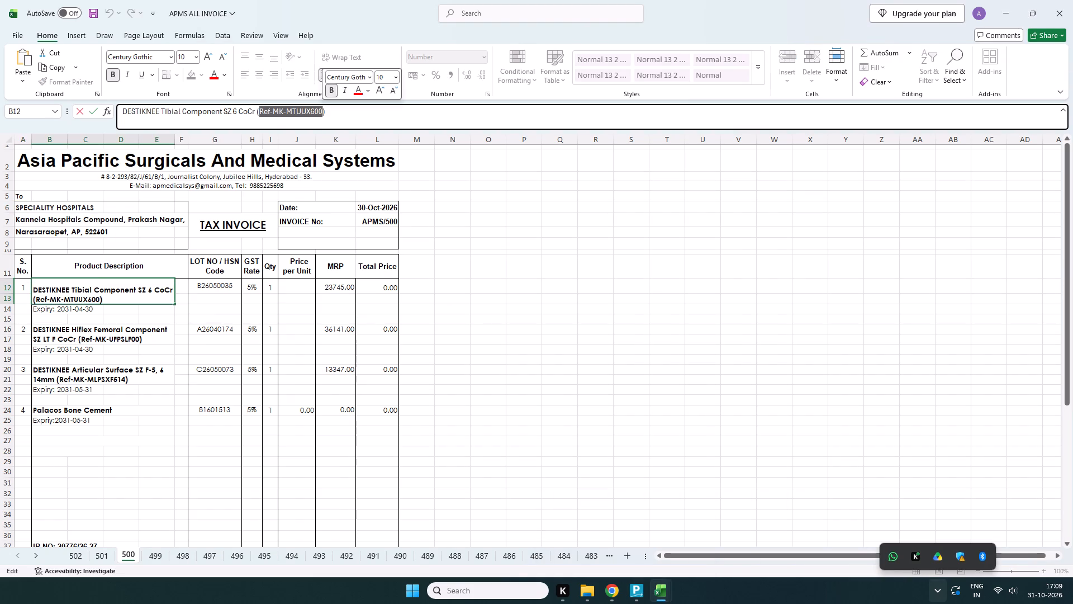
{"action": "key", "text": "ctrl+c"}
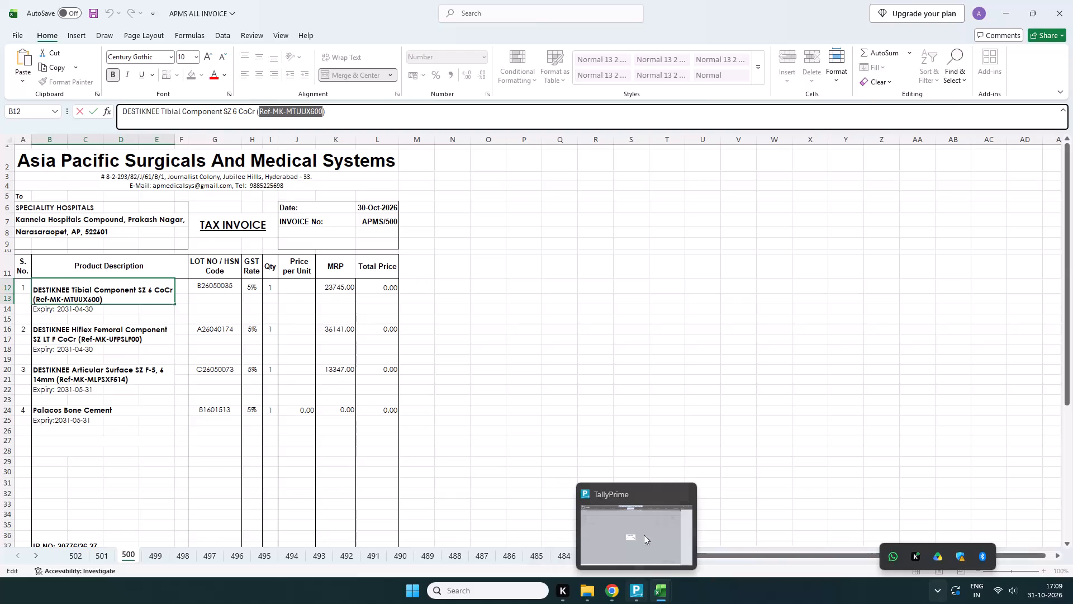
Switch to TallyPrime, abandon the open period change, and leave the Varababu ledger and the account books.
{"action": "left_click", "coordinate": [650, 515]}
{"action": "left_click", "coordinate": [952, 48]}
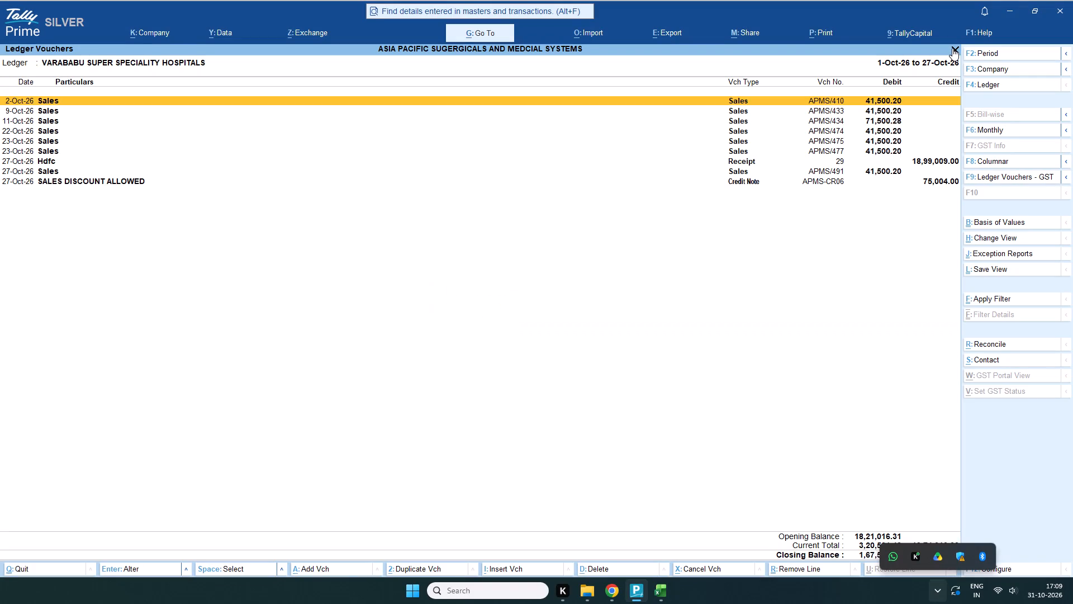
{"action": "left_click", "coordinate": [952, 48]}
{"action": "left_click", "coordinate": [952, 48]}
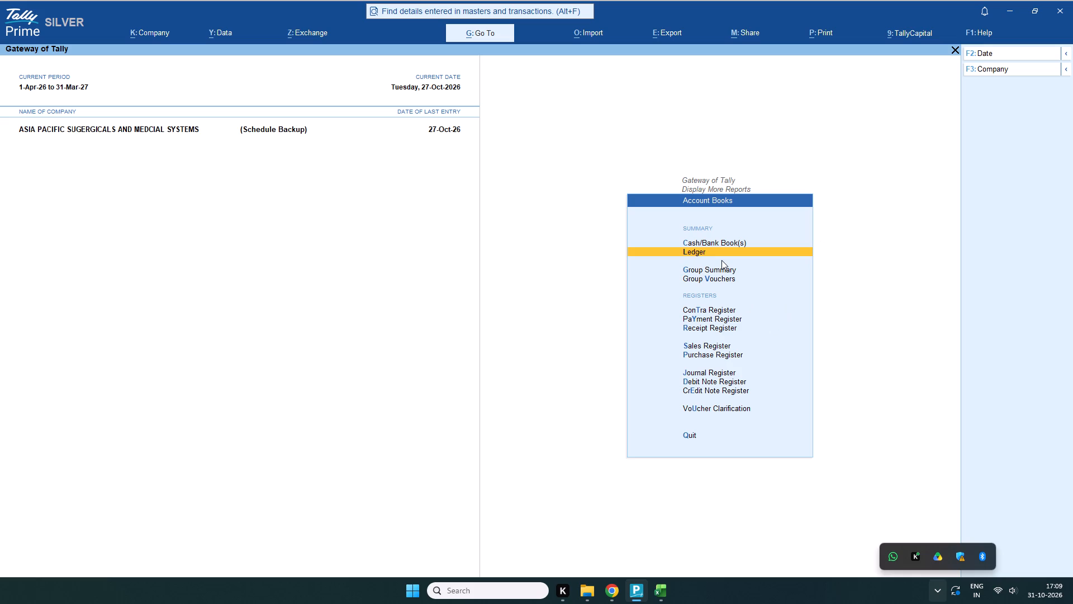
{"action": "scroll", "coordinate": [717, 287], "scroll_direction": "down", "scroll_amount": 2}
{"action": "scroll", "coordinate": [715, 275], "scroll_direction": "up", "scroll_amount": 2}
{"action": "scroll", "coordinate": [718, 277], "scroll_direction": "down", "scroll_amount": 8}
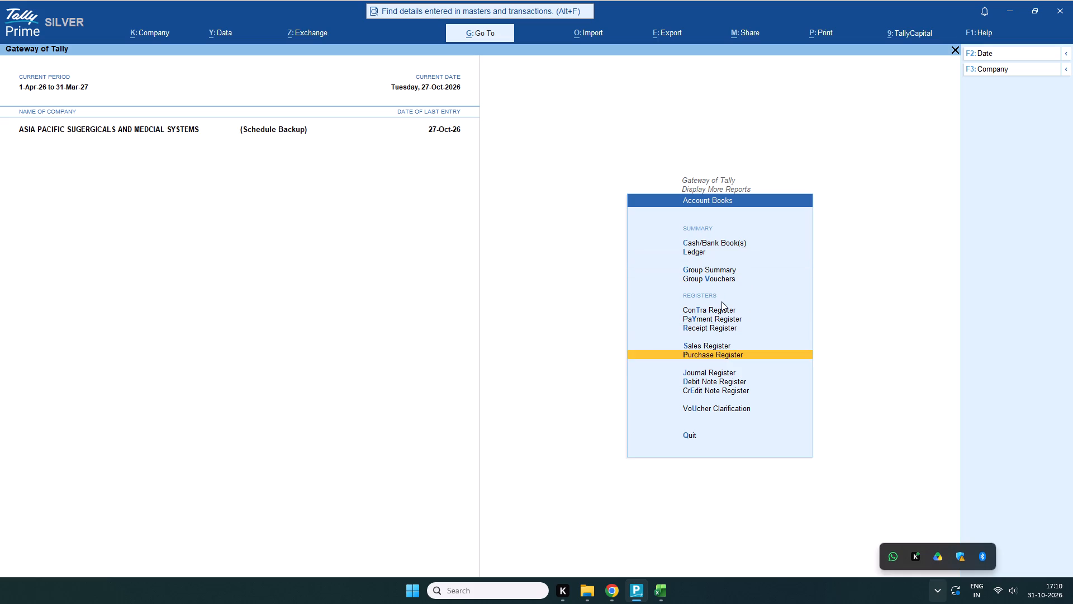
{"action": "scroll", "coordinate": [721, 301], "scroll_direction": "up", "scroll_amount": 11}
{"action": "left_click", "coordinate": [687, 435]}
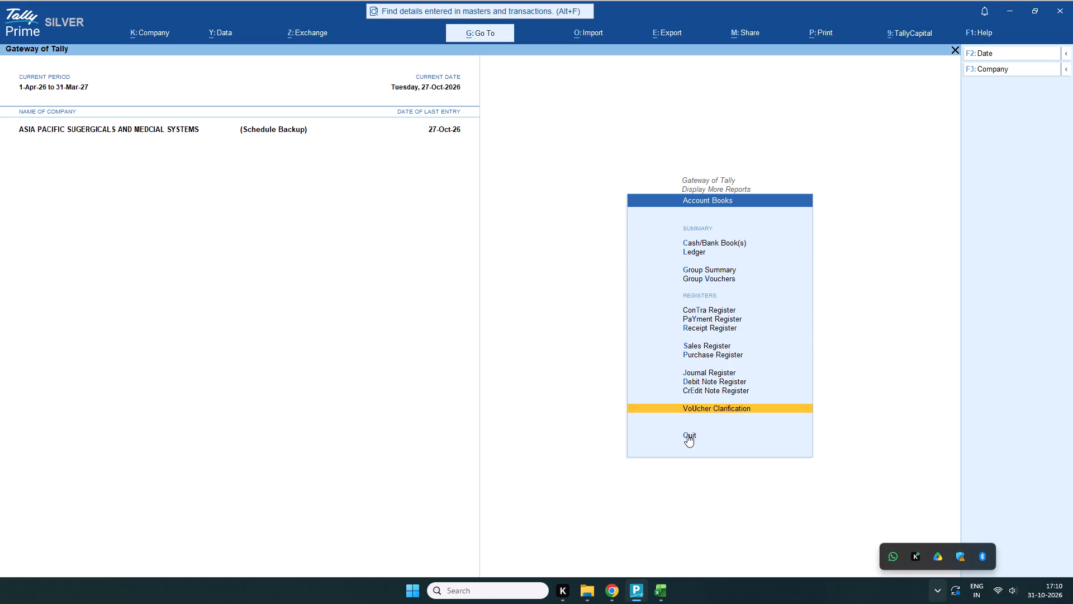
Leave the report menus for the Gateway of Tally, open voucher creation and change the voucher type to Sales.
{"action": "scroll", "coordinate": [695, 300], "scroll_direction": "up", "scroll_amount": 1}
{"action": "scroll", "coordinate": [697, 292], "scroll_direction": "down", "scroll_amount": 1}
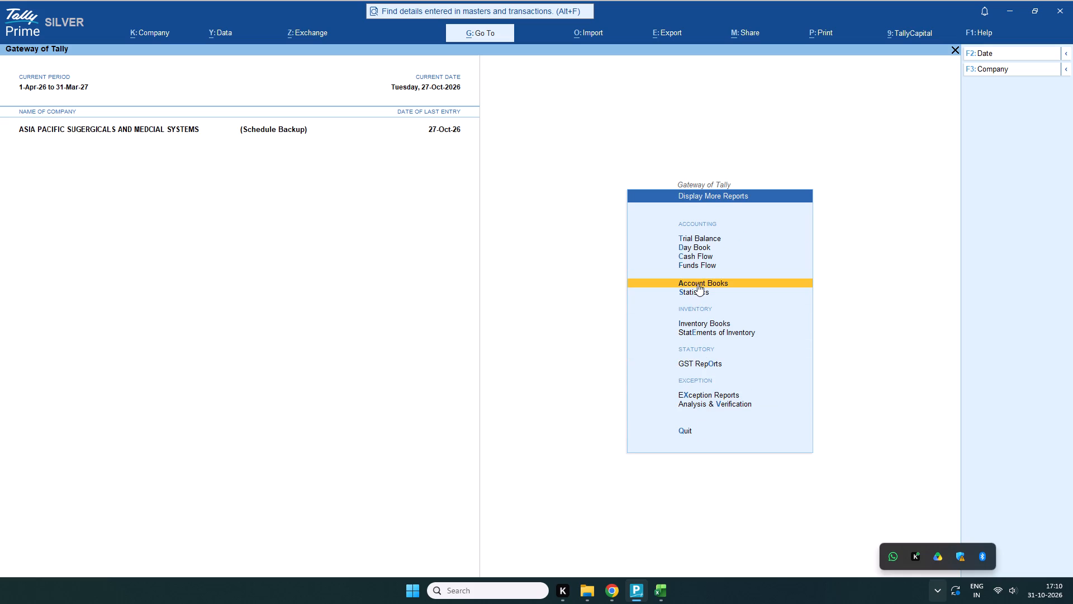
{"action": "scroll", "coordinate": [697, 284], "scroll_direction": "down", "scroll_amount": 2}
{"action": "scroll", "coordinate": [697, 285], "scroll_direction": "up", "scroll_amount": 2}
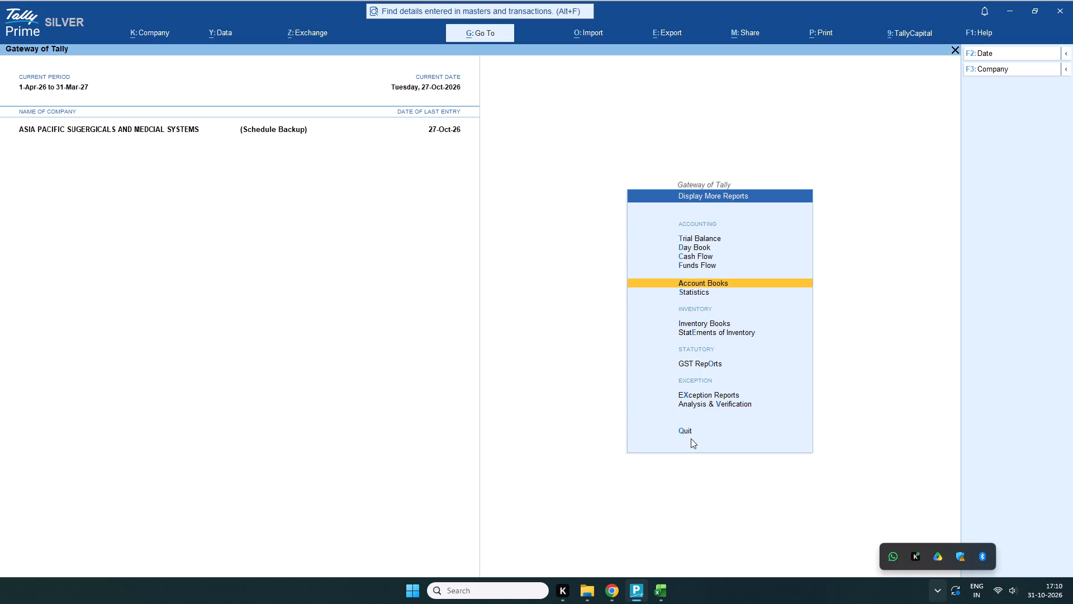
{"action": "left_click", "coordinate": [681, 432]}
{"action": "scroll", "coordinate": [690, 364], "scroll_direction": "up", "scroll_amount": 7}
{"action": "scroll", "coordinate": [701, 286], "scroll_direction": "up", "scroll_amount": 1}
{"action": "left_click", "coordinate": [700, 275]}
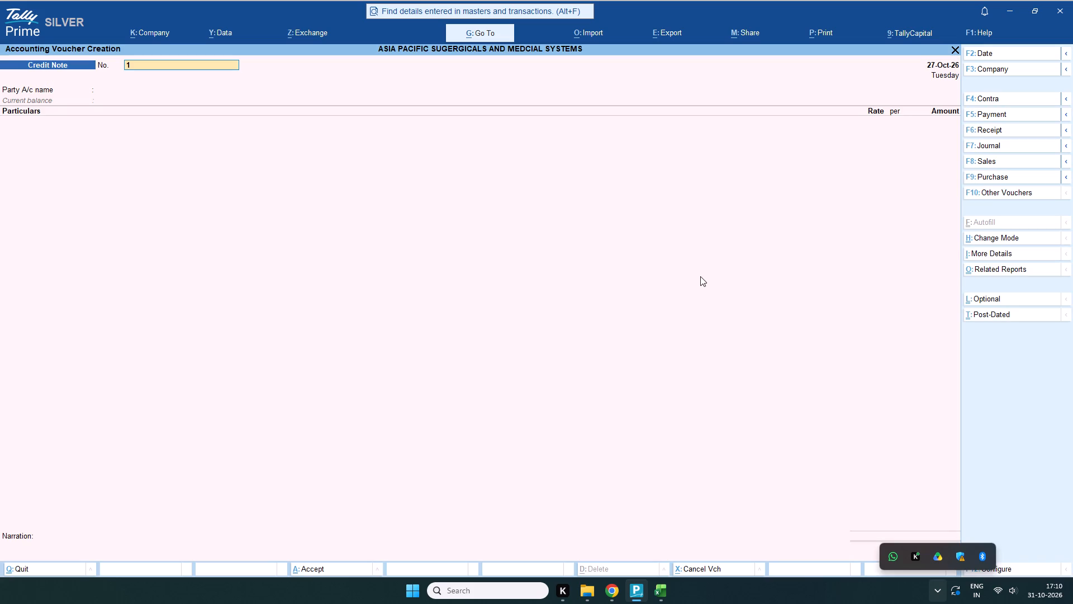
{"action": "left_click", "coordinate": [974, 163]}
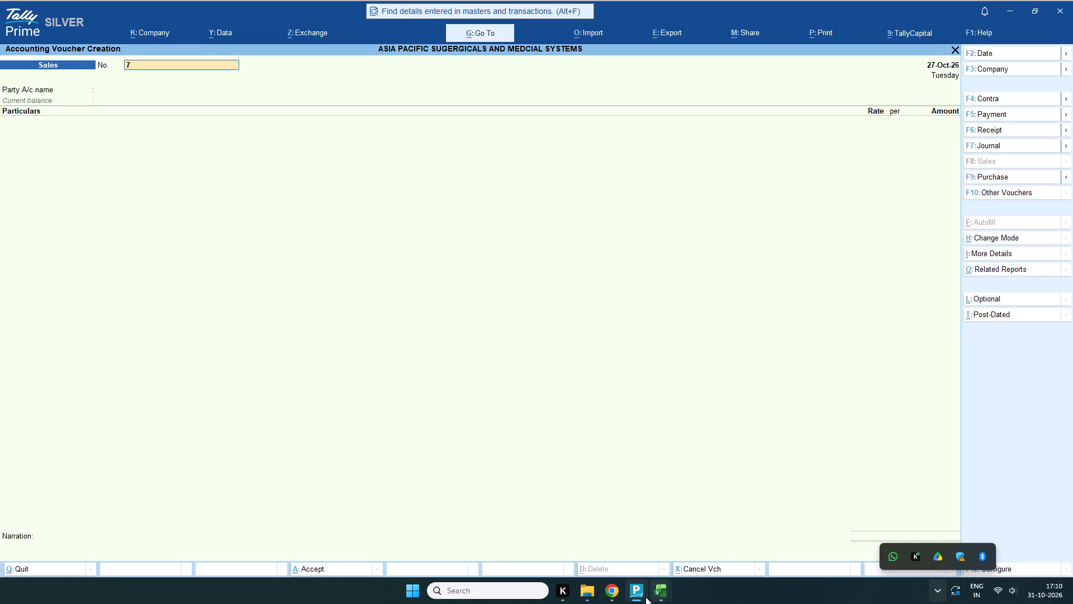
Check the date on invoice APMS/500 in Excel, and set the TallyPrime sales voucher's date to 30-10-2026.
{"action": "left_click", "coordinate": [617, 543]}
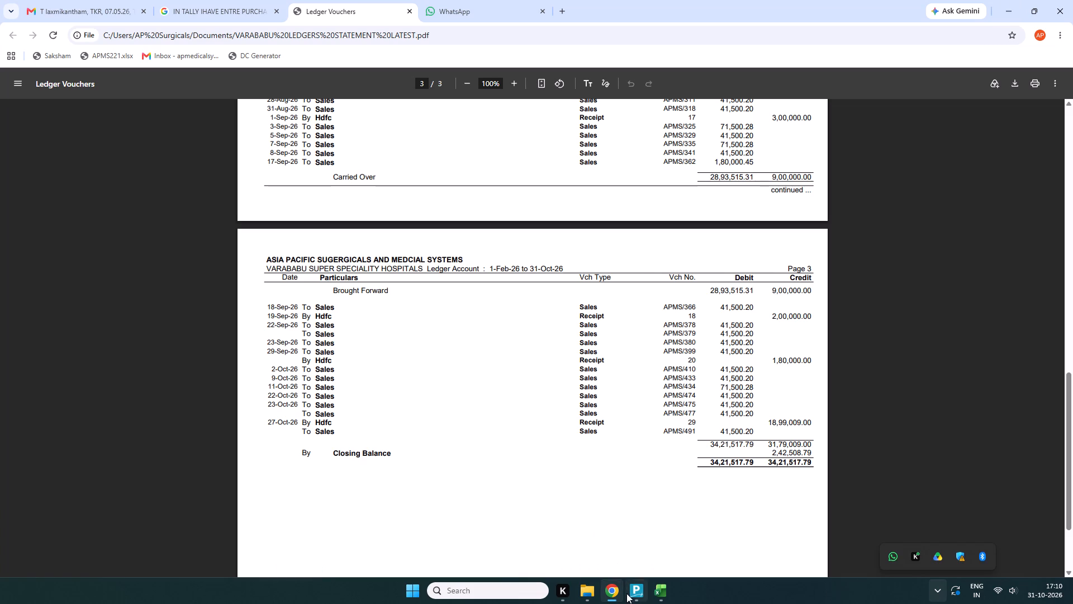
{"action": "left_click", "coordinate": [742, 510]}
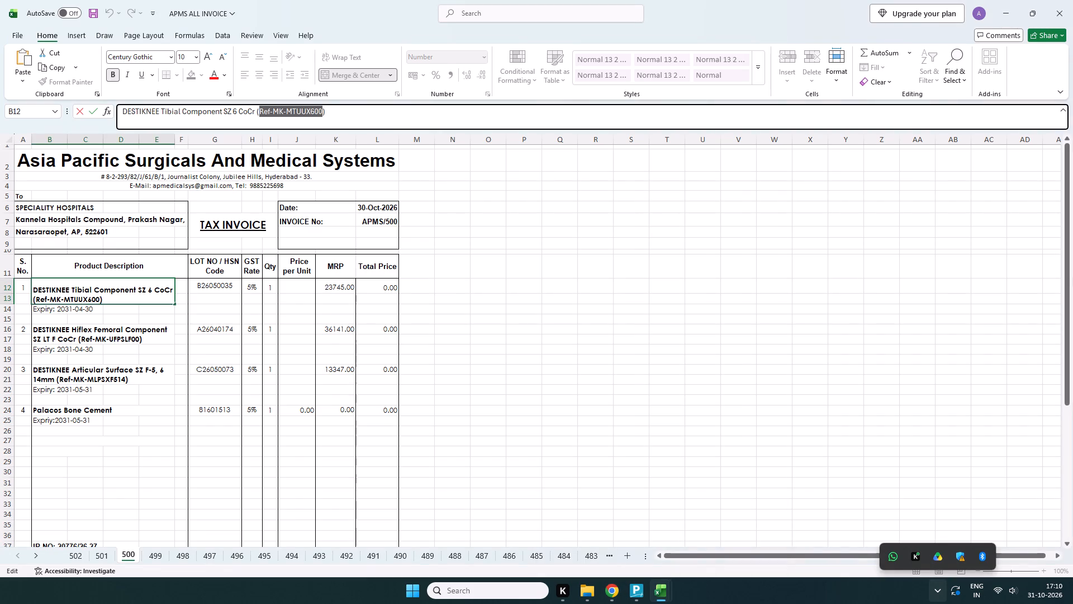
{"action": "left_click_drag", "start_coordinate": [664, 504], "coordinate": [665, 510]}
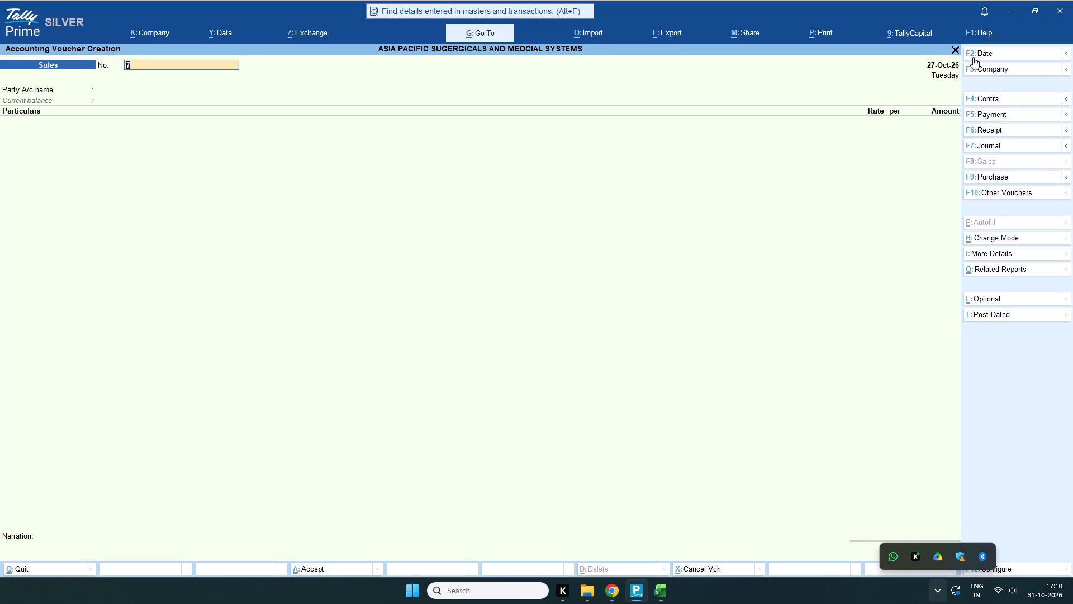
{"action": "left_click", "coordinate": [981, 49]}
{"action": "type", "text": "30-06-"}
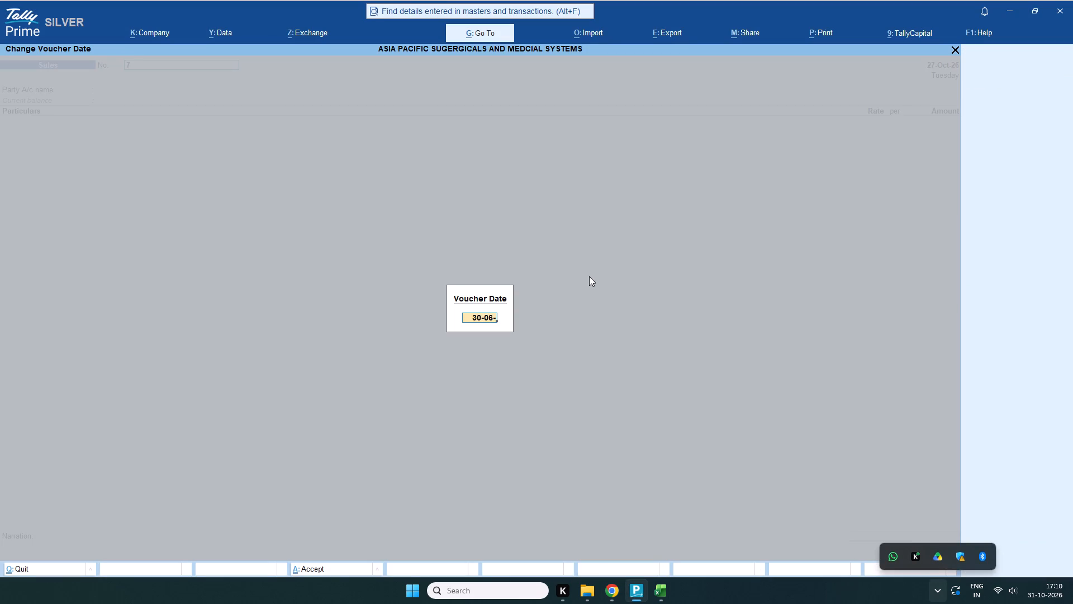
{"action": "key", "text": "BackSpace"}
{"action": "key", "text": "BackSpace"}
{"action": "key", "text": "BackSpace"}
{"action": "type", "text": "10-2026"}
{"action": "key", "text": "Return"}
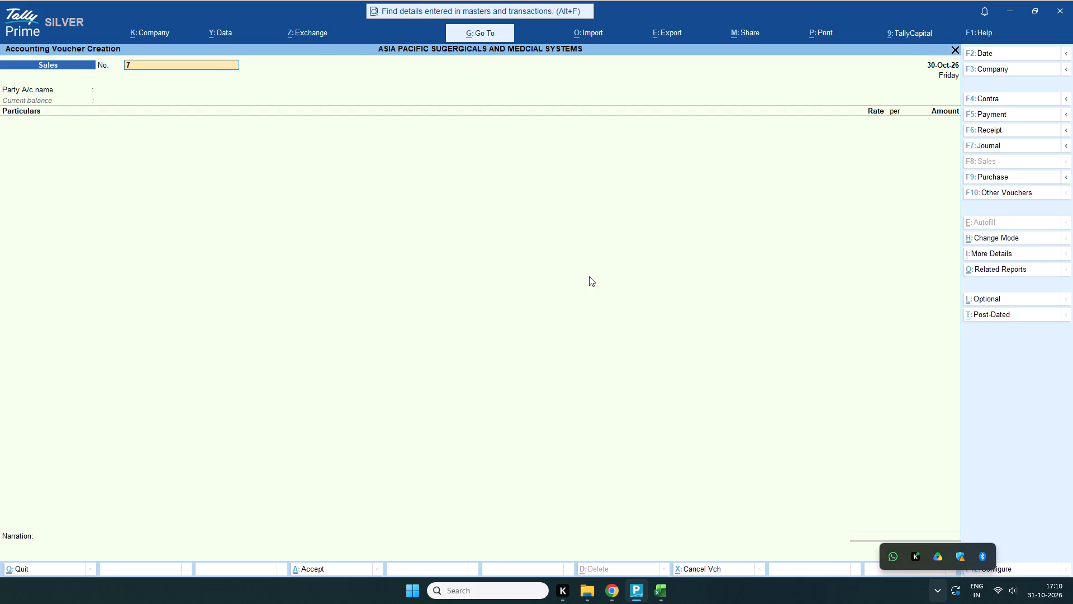
Copy the invoice number APMS/500 from the Excel sheet and enter it as the sales voucher's number in TallyPrime.
{"action": "left_click", "coordinate": [668, 558]}
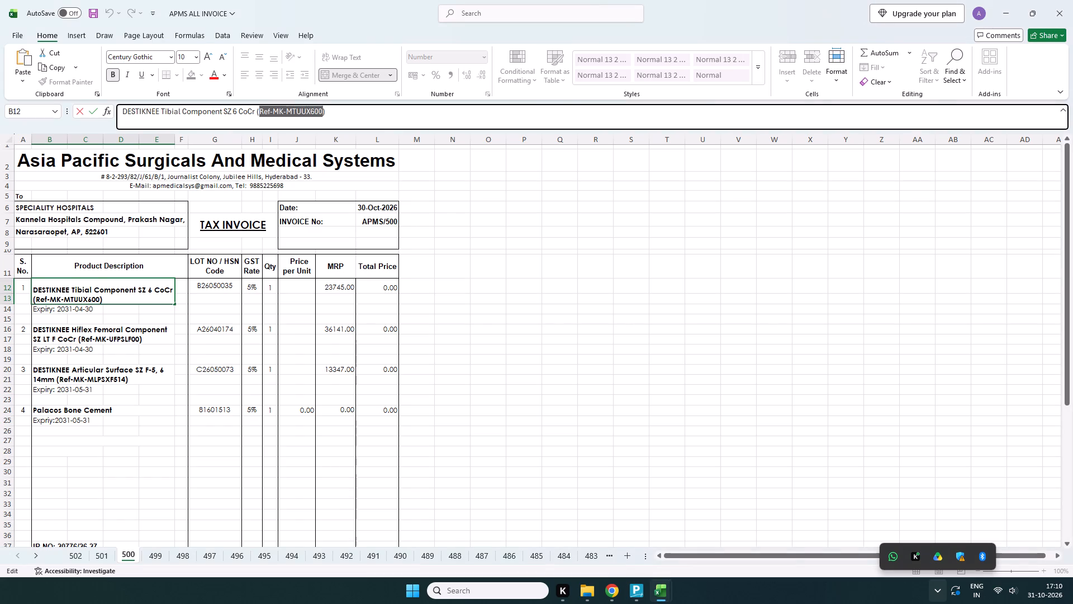
{"action": "left_click", "coordinate": [373, 216]}
{"action": "left_click", "coordinate": [373, 220]}
{"action": "key", "text": "ctrl+c"}
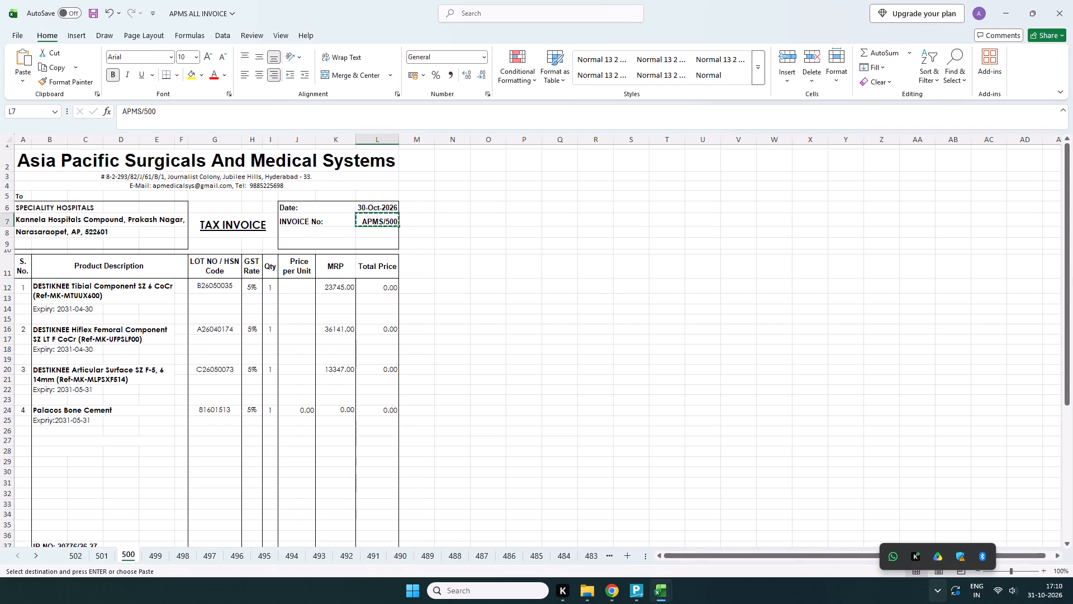
{"action": "left_click", "coordinate": [619, 528]}
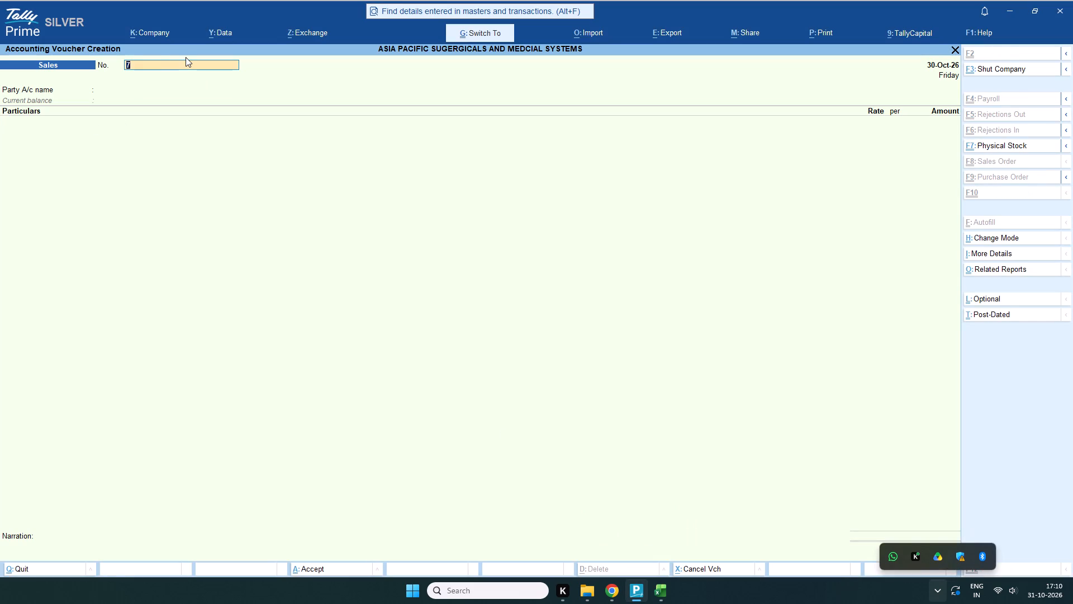
{"action": "key", "text": "ctrl+v"}
{"action": "key", "text": "Return"}
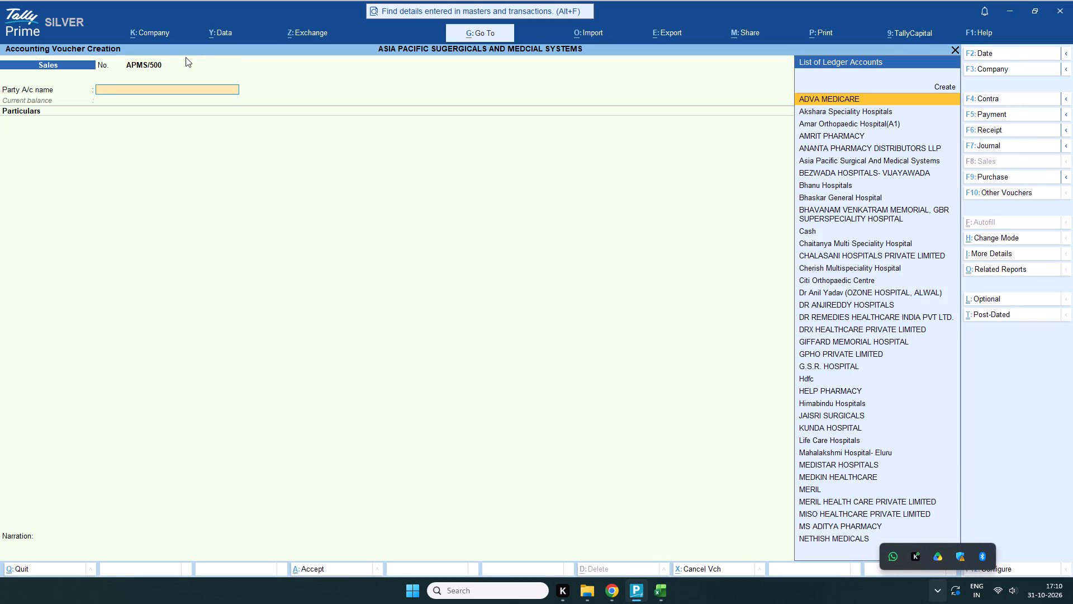
Set the voucher's party account to VARABABU SUPER SPECIALITY HOSPITALS.
{"action": "type", "text": "VARA"}
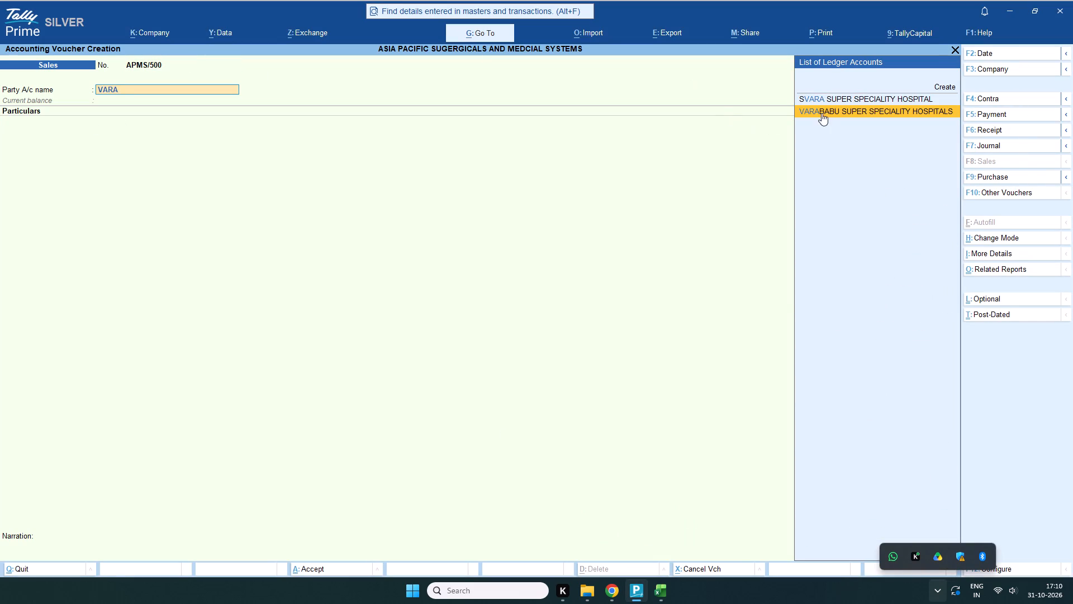
{"action": "left_click", "coordinate": [820, 112]}
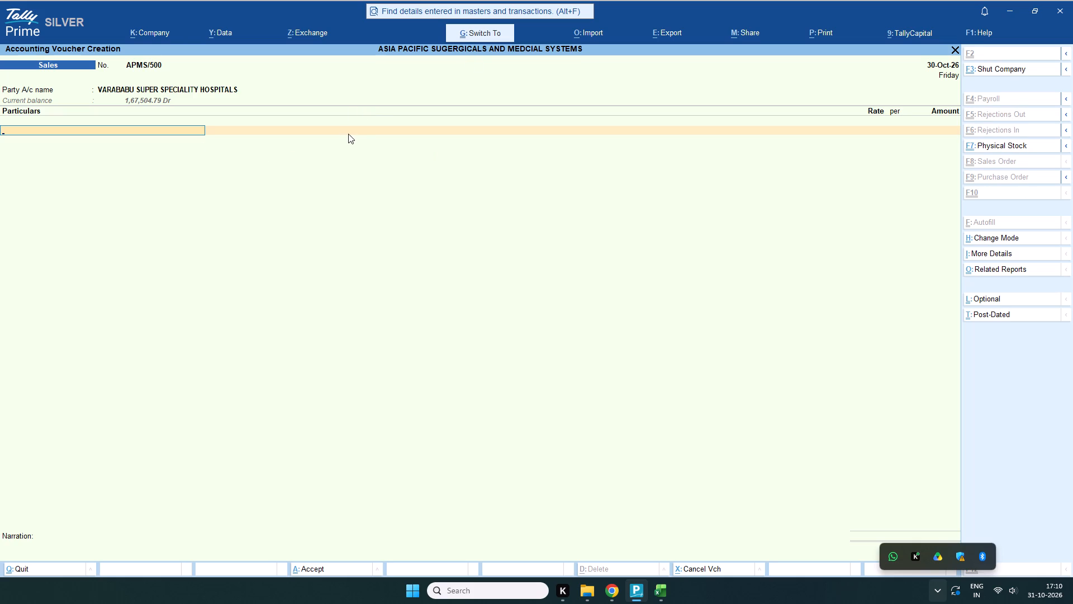
Change the voucher mode to Item Invoice and choose Sales as the sales ledger.
{"action": "key", "text": "ctrl+h"}
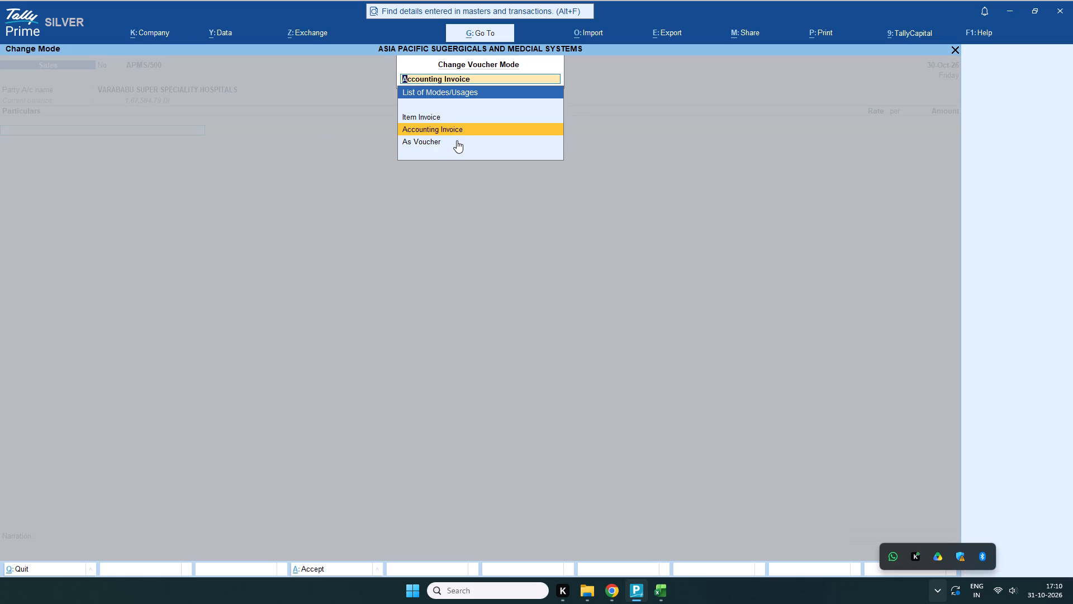
{"action": "scroll", "coordinate": [438, 126], "scroll_direction": "up", "scroll_amount": 1}
{"action": "left_click", "coordinate": [435, 120]}
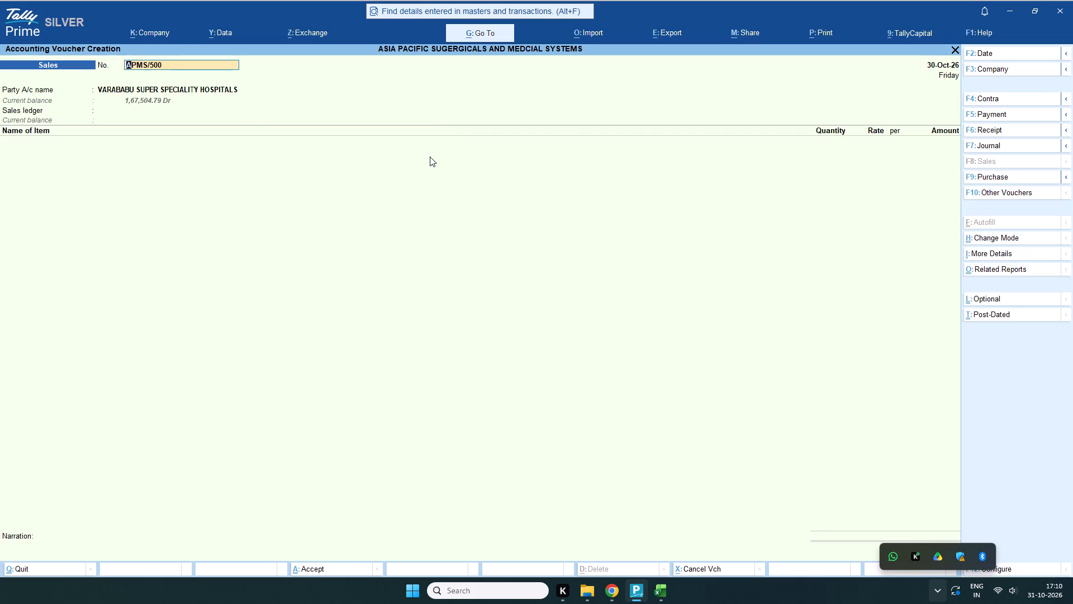
{"action": "key", "text": "Return"}
{"action": "key", "text": "Return"}
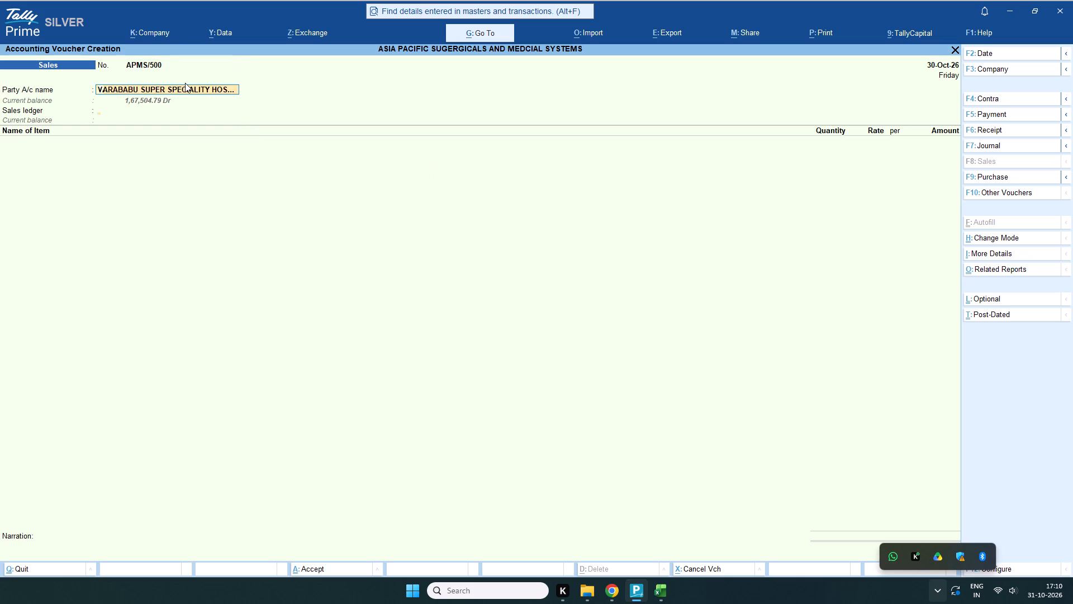
{"action": "left_click", "coordinate": [816, 107]}
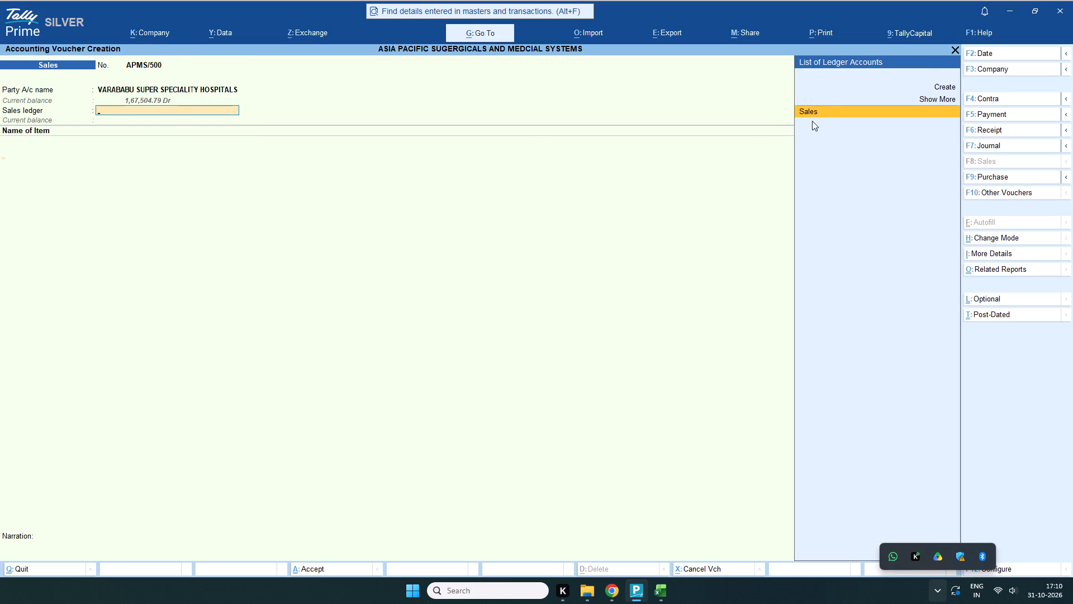
{"action": "left_click", "coordinate": [155, 155]}
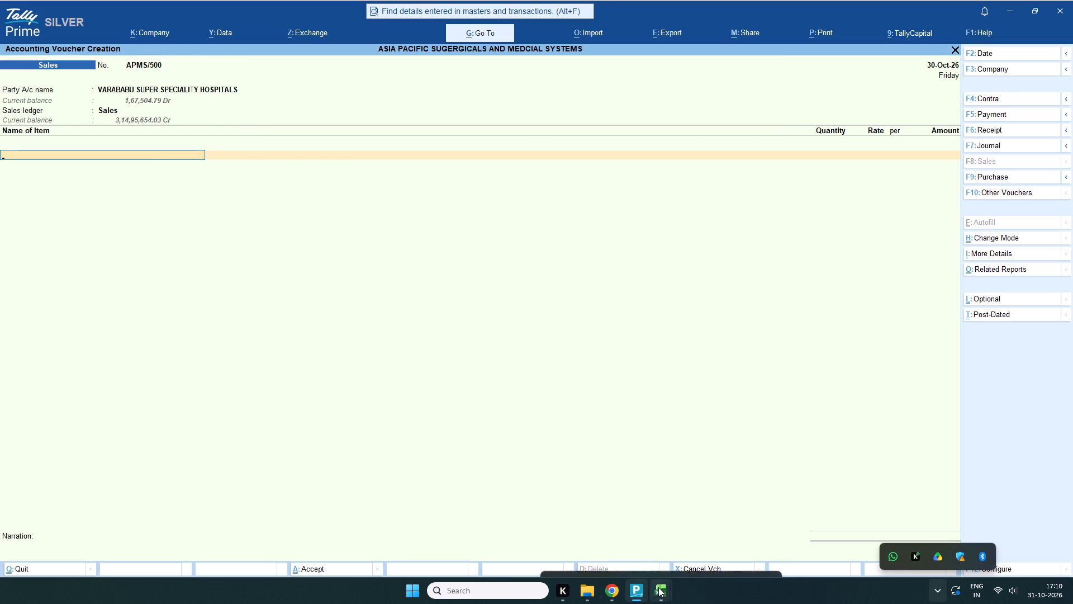
Return to the Excel invoice workbook and look through the sheets from 493 to 501, checking customers, products and prices.
{"action": "left_click", "coordinate": [695, 520]}
{"action": "left_click", "coordinate": [163, 291]}
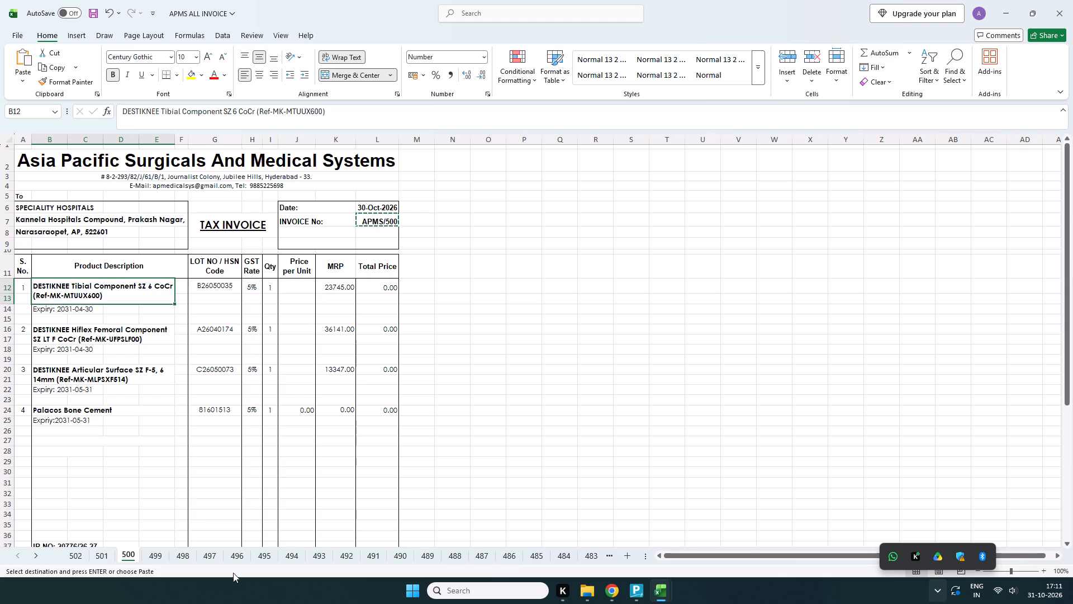
{"action": "left_click", "coordinate": [205, 554]}
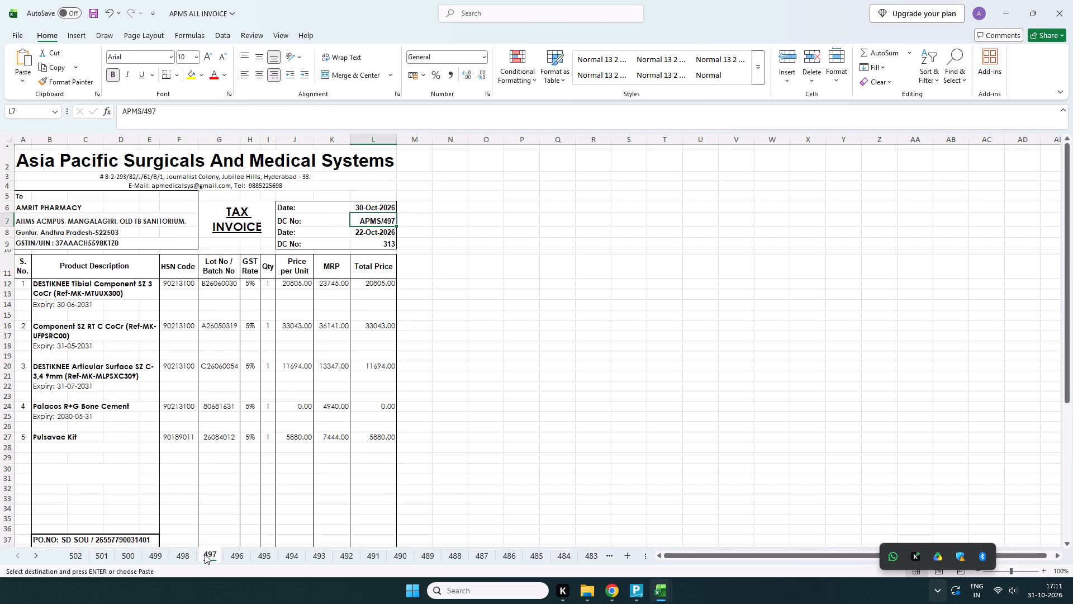
{"action": "left_click", "coordinate": [101, 556]}
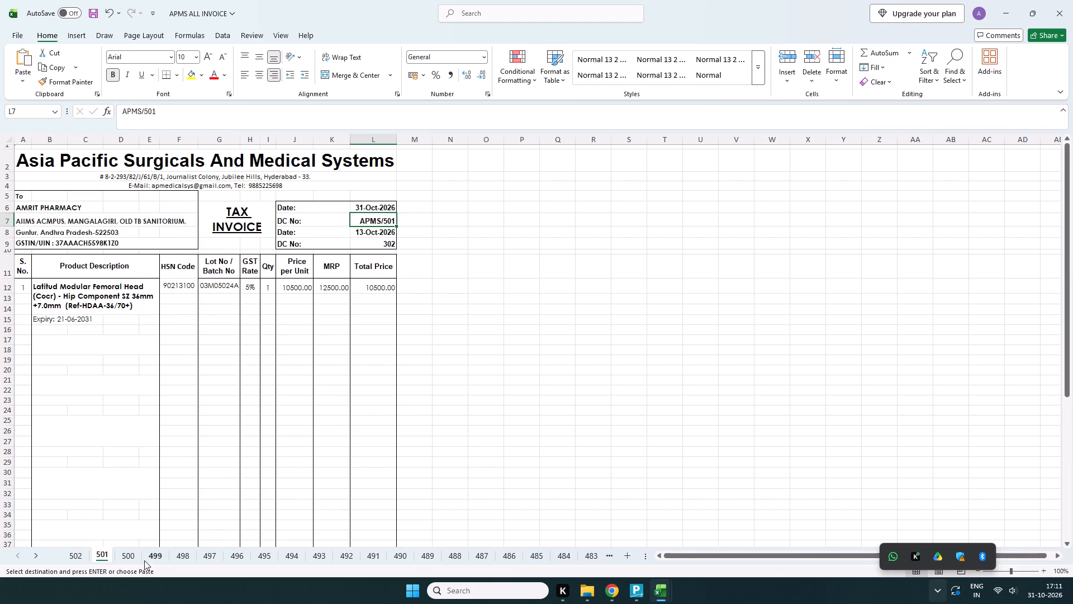
{"action": "left_click", "coordinate": [130, 554]}
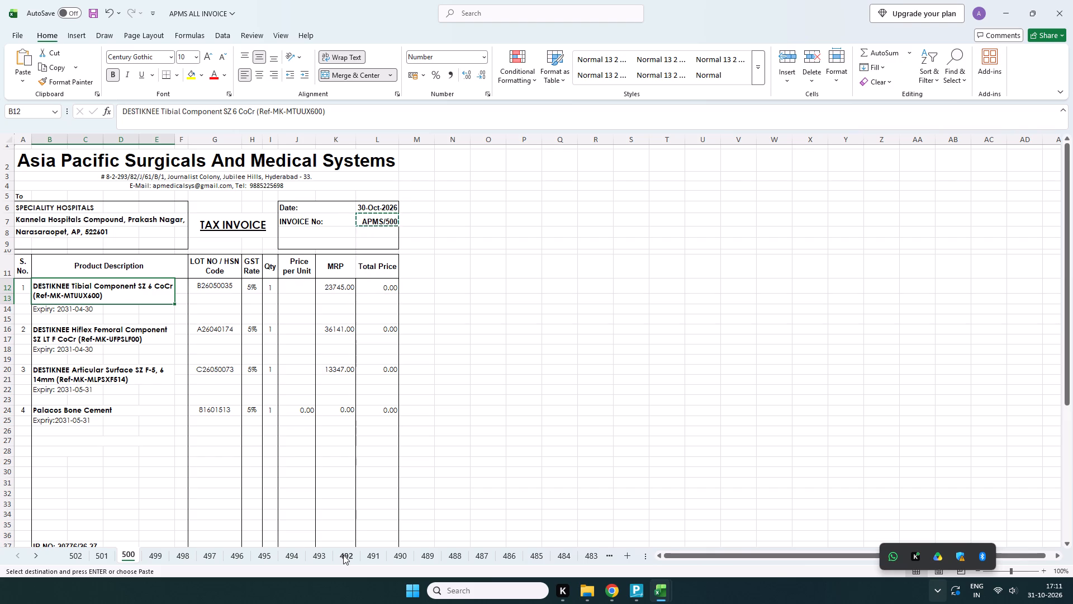
{"action": "left_click", "coordinate": [321, 554]}
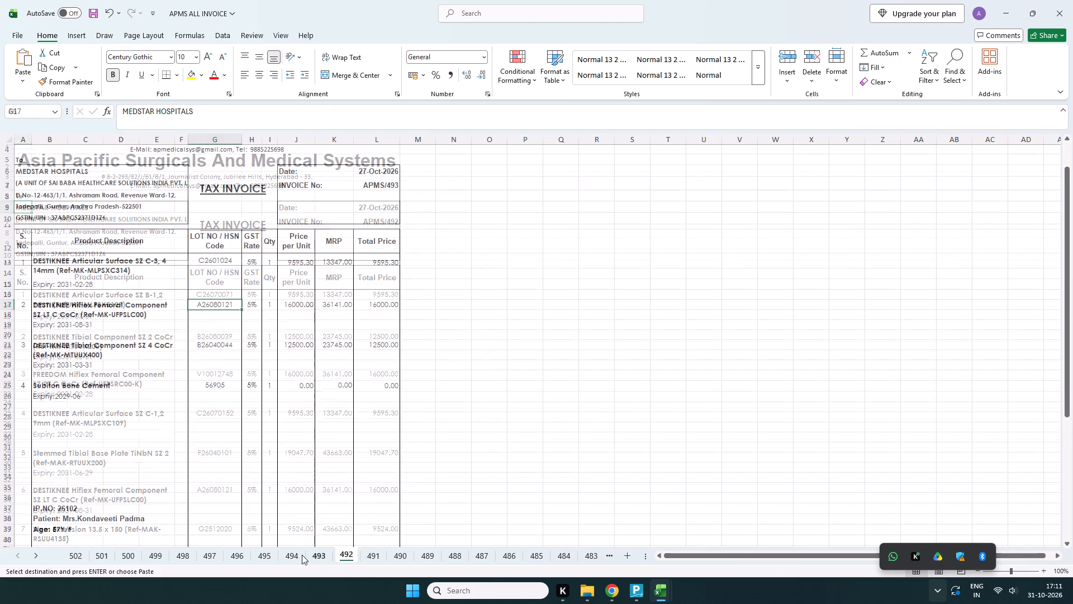
{"action": "left_click", "coordinate": [292, 554]}
{"action": "left_click", "coordinate": [264, 551]}
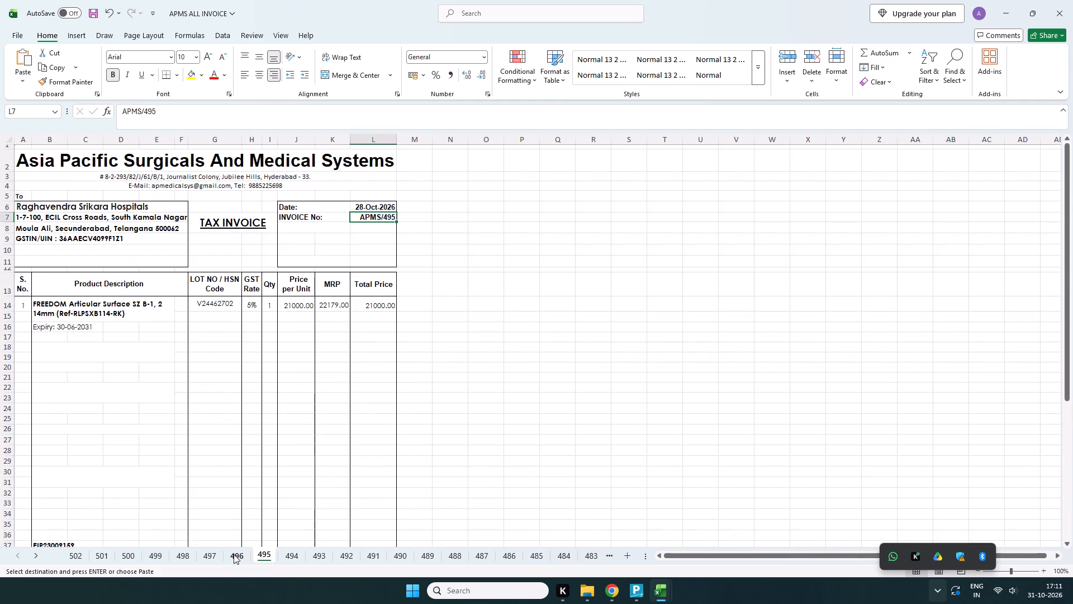
{"action": "left_click", "coordinate": [234, 554]}
{"action": "left_click", "coordinate": [208, 556]}
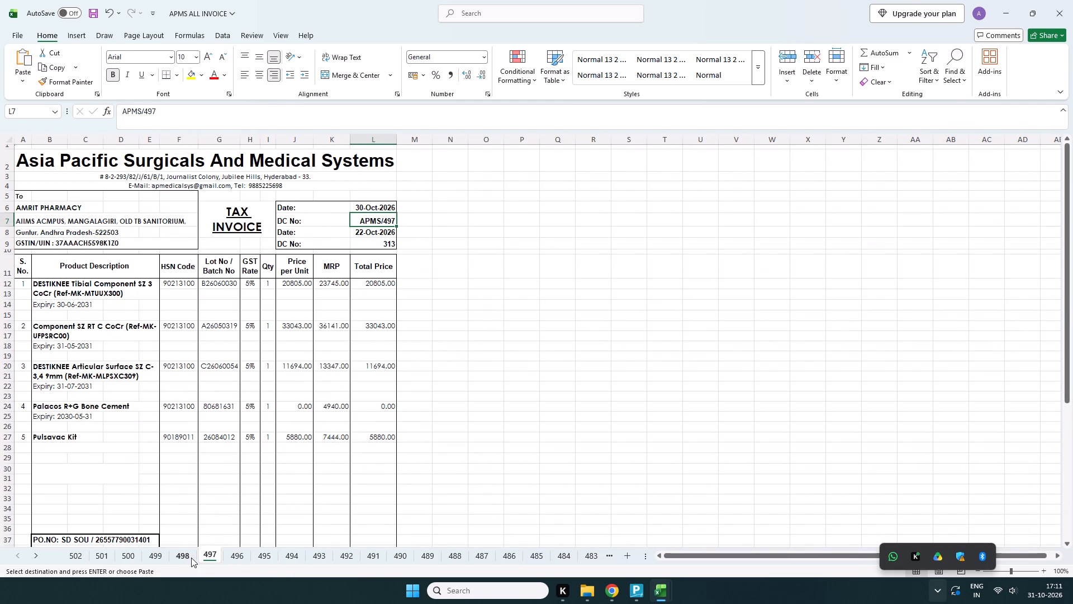
{"action": "left_click", "coordinate": [179, 555]}
{"action": "left_click", "coordinate": [150, 553]}
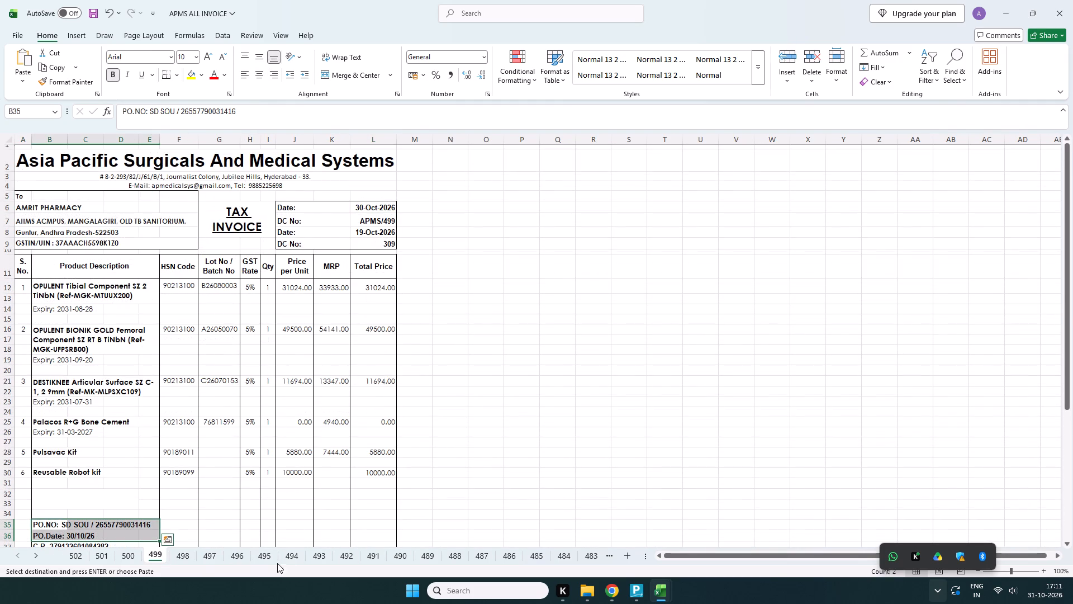
Go back through sheets 494 to 491 and examine the product unit prices on the Speciality Hospitals invoice APMS/491.
{"action": "left_click", "coordinate": [286, 557]}
{"action": "left_click", "coordinate": [316, 554]}
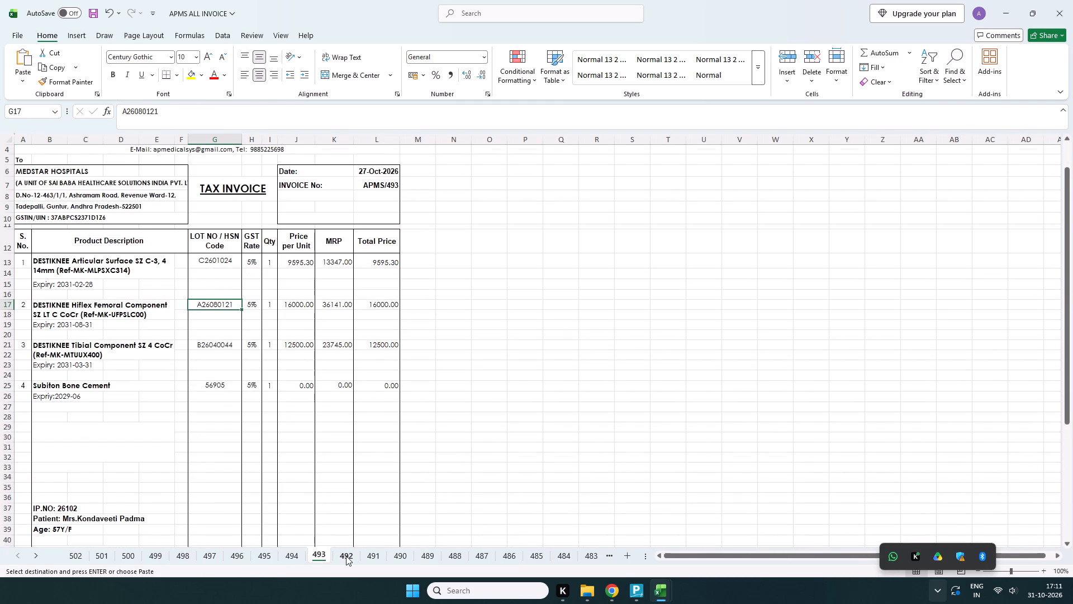
{"action": "left_click", "coordinate": [346, 556]}
{"action": "left_click", "coordinate": [374, 554]}
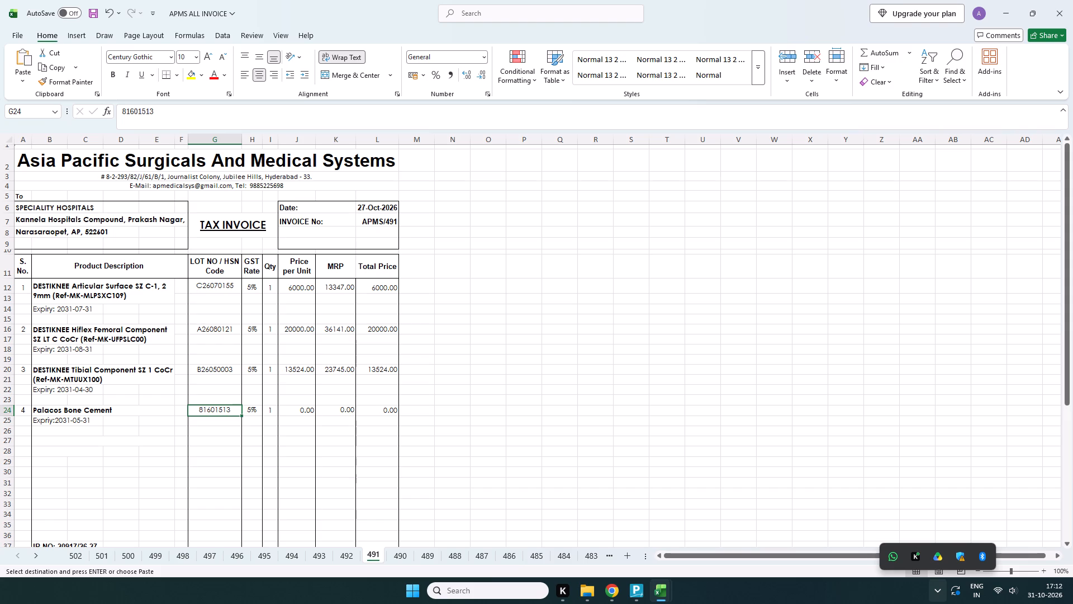
Return to invoice sheet 500, copy Ref-MK-MTUUX600 from the first product's description, and switch back to the TallyPrime sales voucher.
{"action": "left_click", "coordinate": [98, 556]}
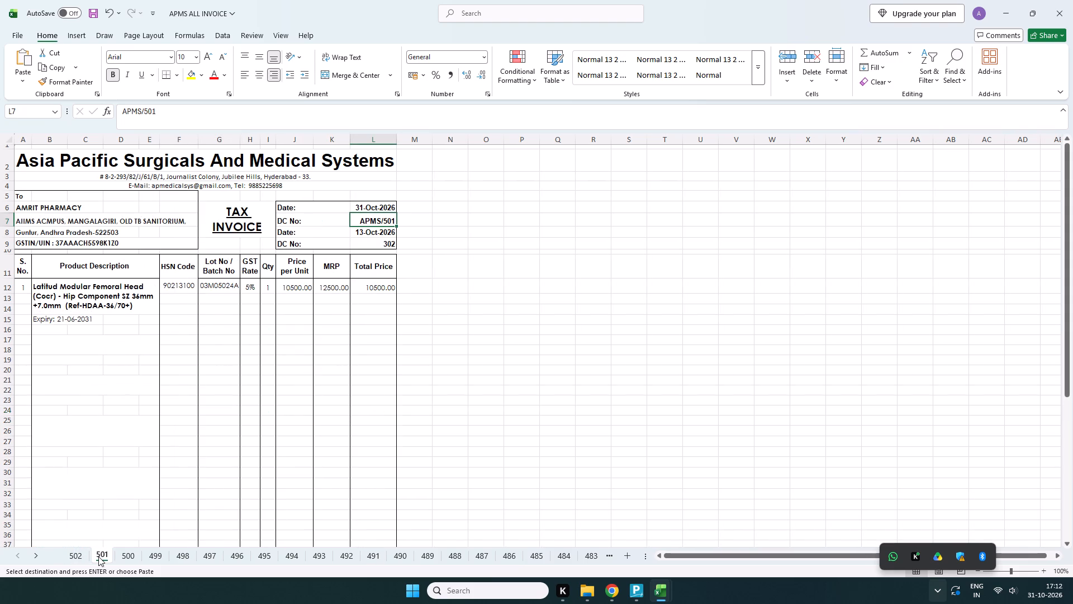
{"action": "left_click", "coordinate": [122, 558]}
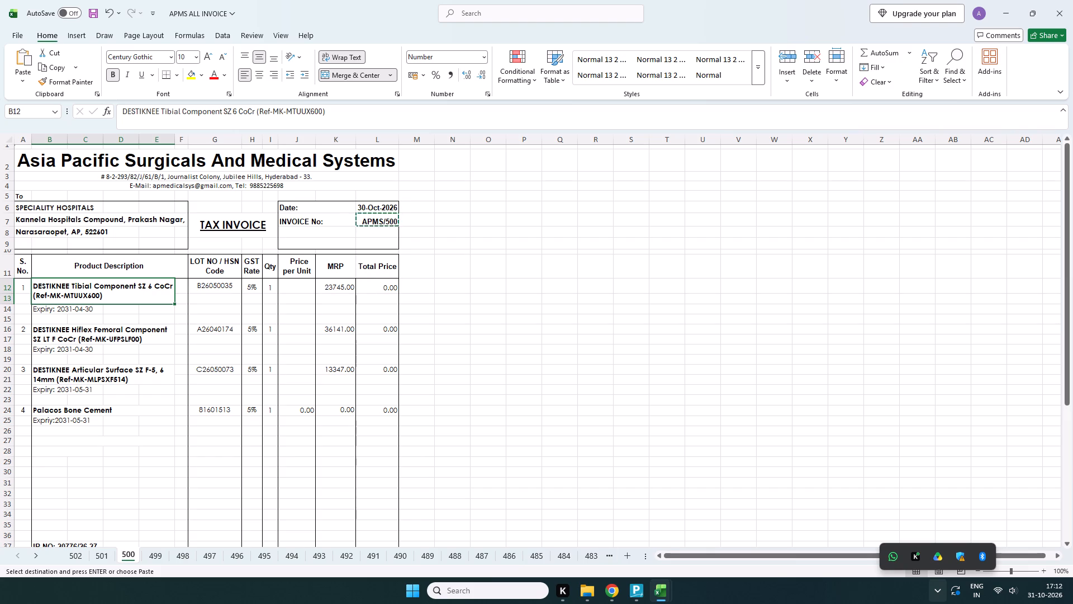
{"action": "left_click_drag", "start_coordinate": [260, 113], "coordinate": [321, 122]}
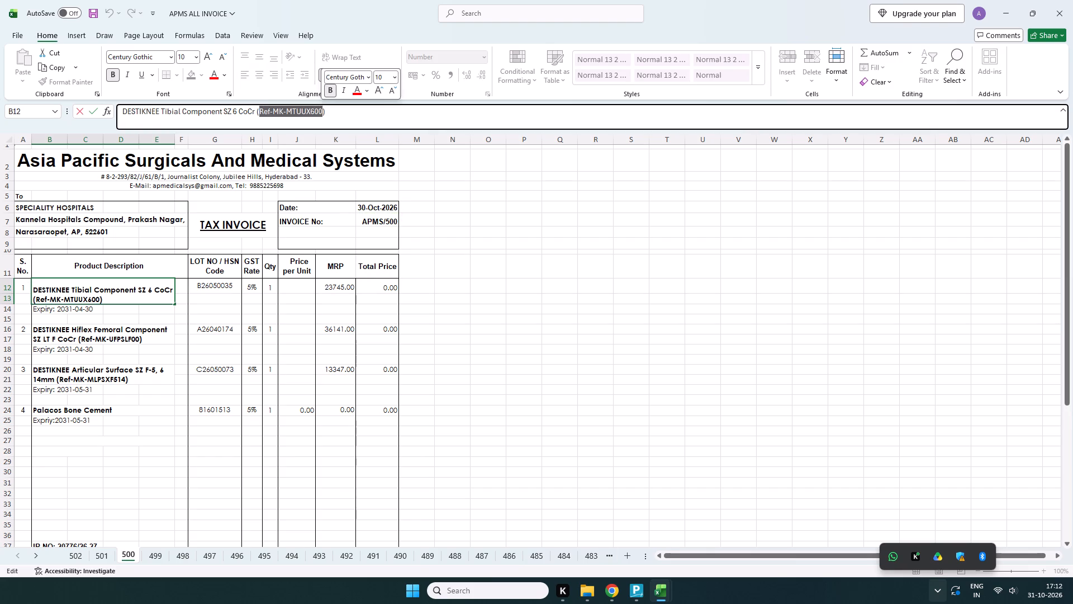
{"action": "key", "text": "ctrl+c"}
{"action": "left_click", "coordinate": [638, 536]}
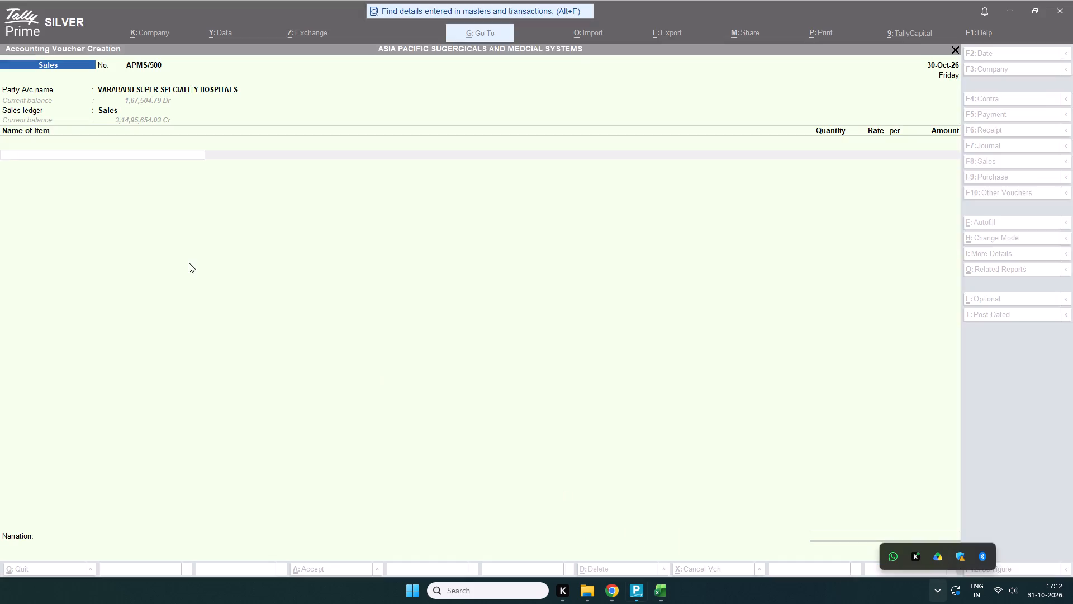
Enter the copied reference Ref-MK-MTUUX600 and choose DESTIKNEE Tibial Component SZ 6 CoCr as the voucher's first item.
{"action": "key", "text": "ctrl+v"}
{"action": "left_click", "coordinate": [787, 114]}
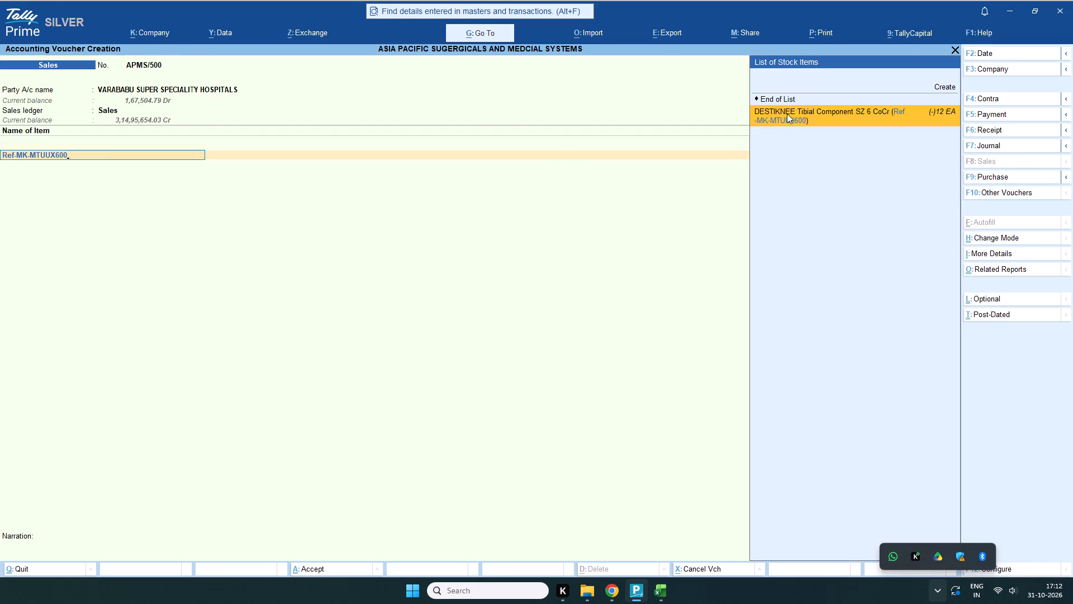
{"action": "left_click", "coordinate": [955, 49]}
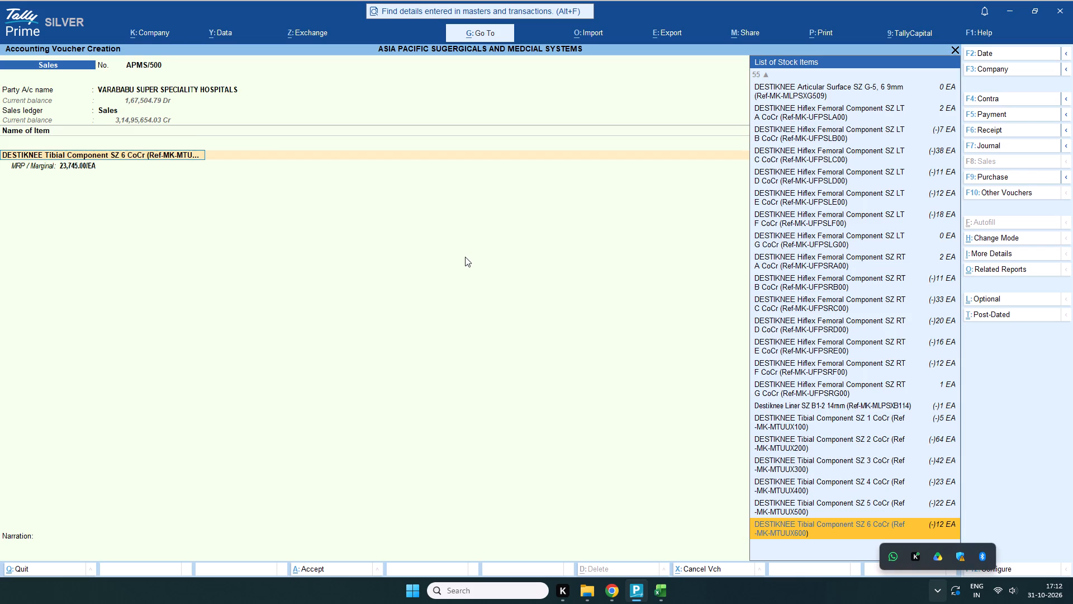
Open the tibial component's stock item master and fill its HSN/SAC with B26050035, copied from the first product on Excel invoice sheet 500.
{"action": "key", "text": "ctrl+Return"}
{"action": "key", "text": "Return"}
{"action": "key", "text": "Return"}
{"action": "key", "text": "Return"}
{"action": "key", "text": "Return"}
{"action": "key", "text": "Return"}
{"action": "key", "text": "Return"}
{"action": "key", "text": "Return"}
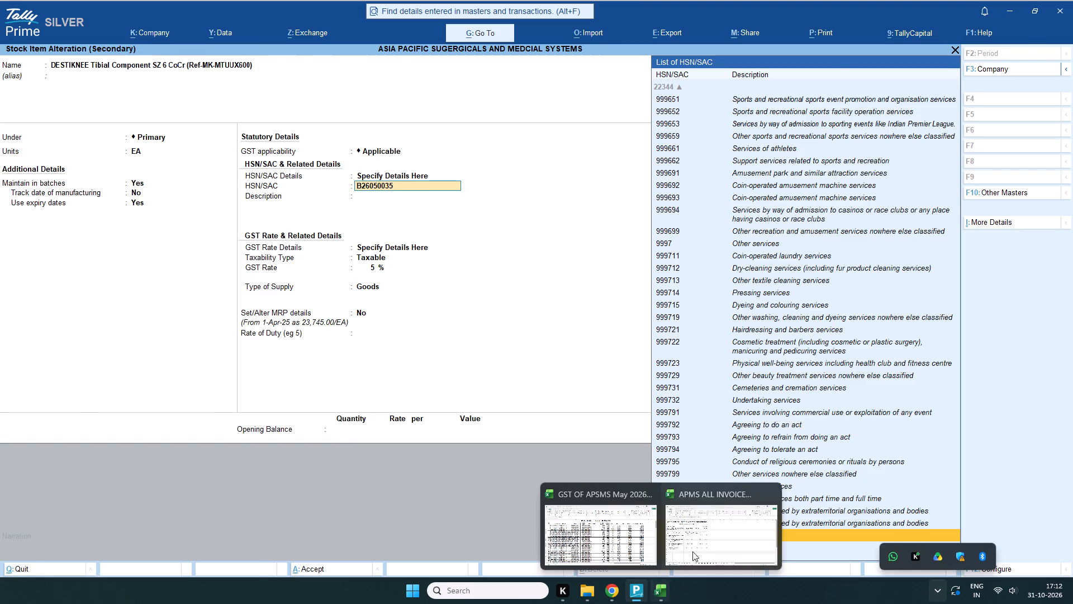
{"action": "left_click", "coordinate": [692, 549]}
{"action": "left_click", "coordinate": [225, 288]}
{"action": "key", "text": "ctrl+c"}
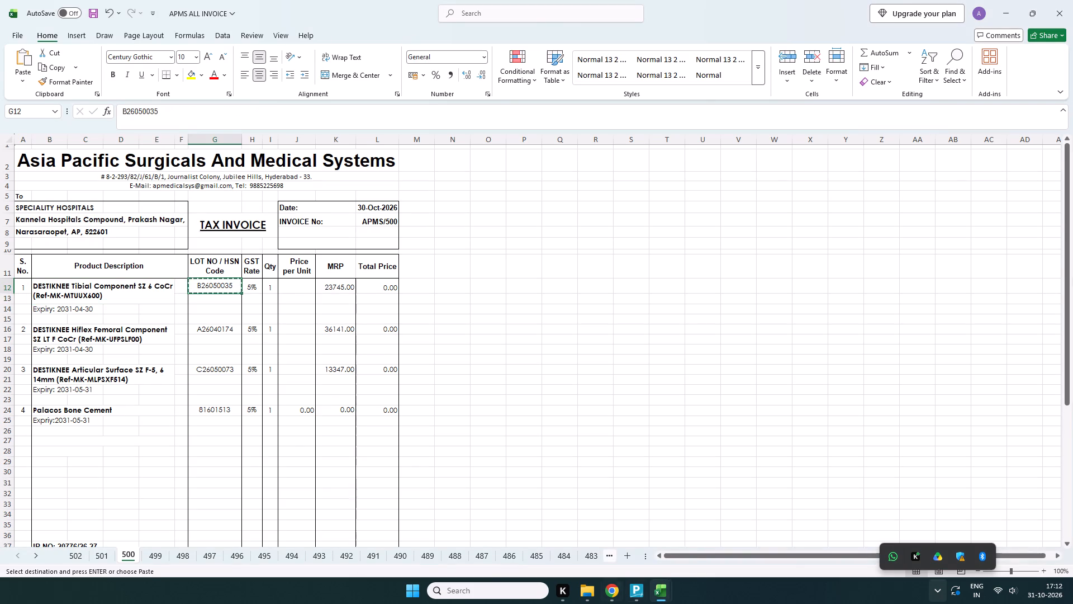
{"action": "left_click", "coordinate": [629, 530]}
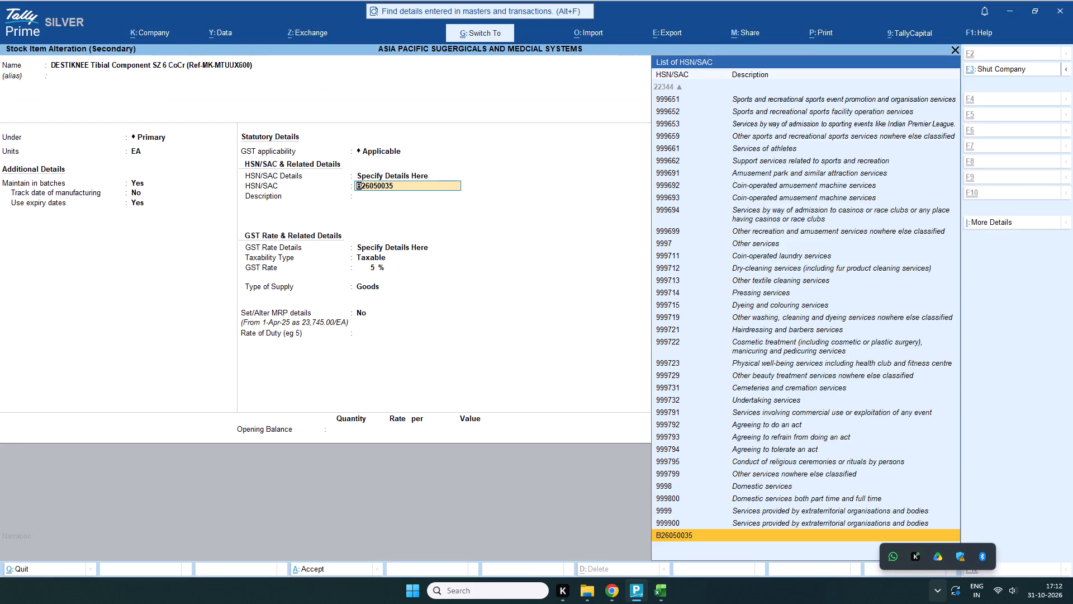
{"action": "key", "text": "ctrl+v"}
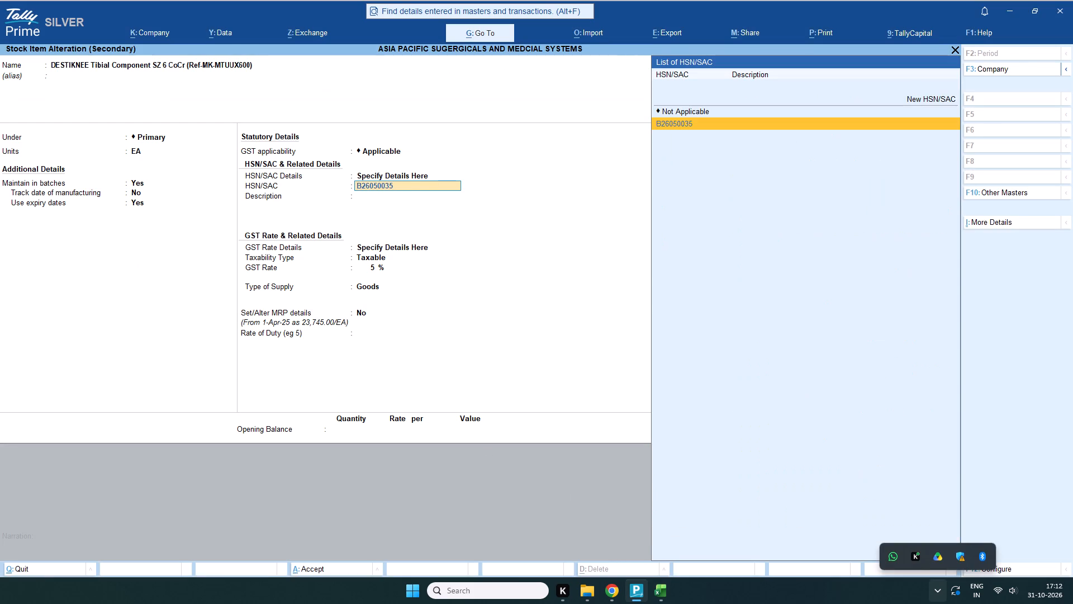
Set the tibial component's Set/Alter MRP details to Yes, accept the stock item master, and keep MRP / Marginal at 23,745.00/EA.
{"action": "key", "text": "Return"}
{"action": "key", "text": "Return"}
{"action": "key", "text": "Return"}
{"action": "key", "text": "Return"}
{"action": "key", "text": "Return"}
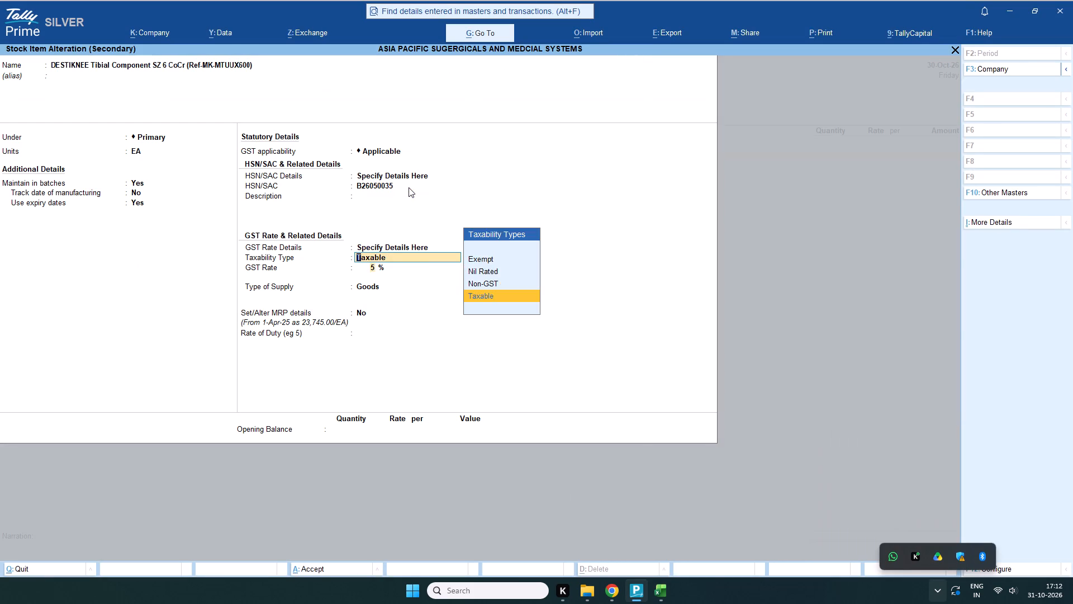
{"action": "key", "text": "Return"}
{"action": "key", "text": "Return"}
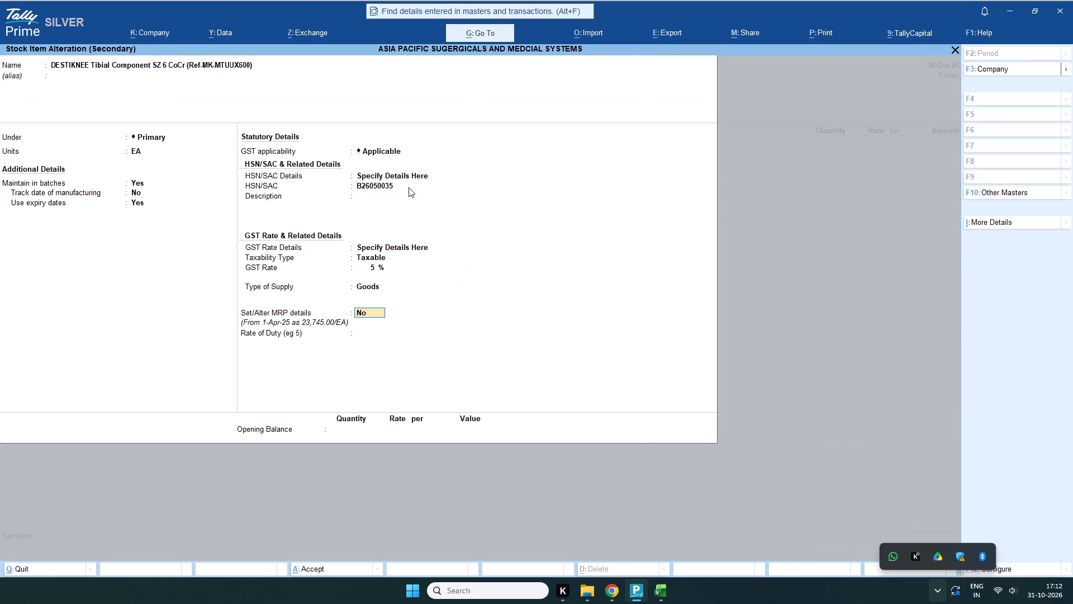
{"action": "left_click", "coordinate": [375, 308]}
{"action": "double_click", "coordinate": [376, 313]}
{"action": "key", "text": "Return"}
{"action": "key", "text": "Return"}
{"action": "key", "text": "Return"}
{"action": "key", "text": "Return"}
{"action": "key", "text": "Return"}
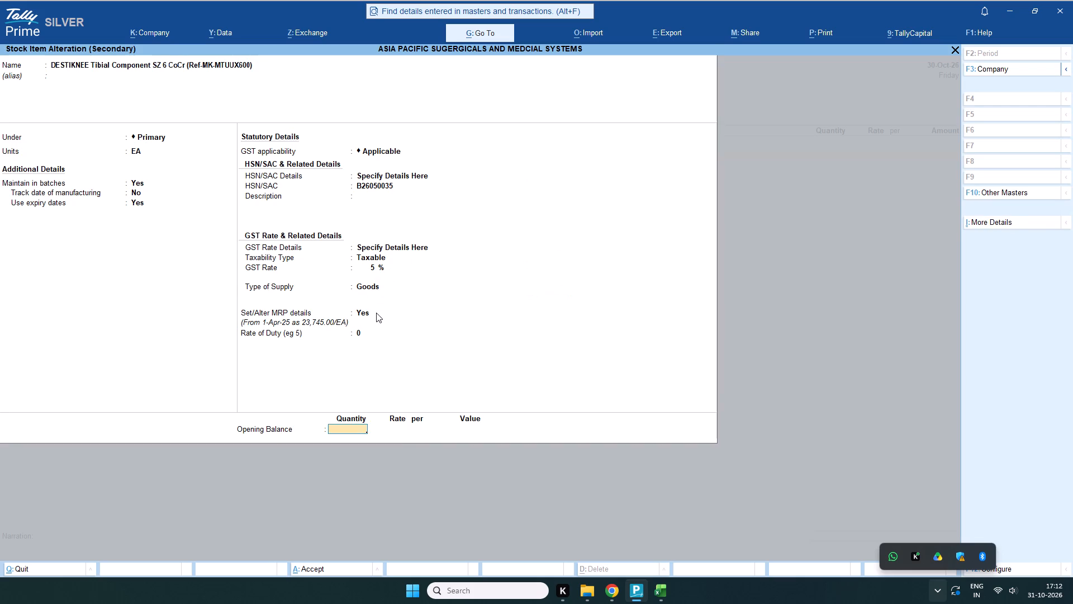
{"action": "key", "text": "Return"}
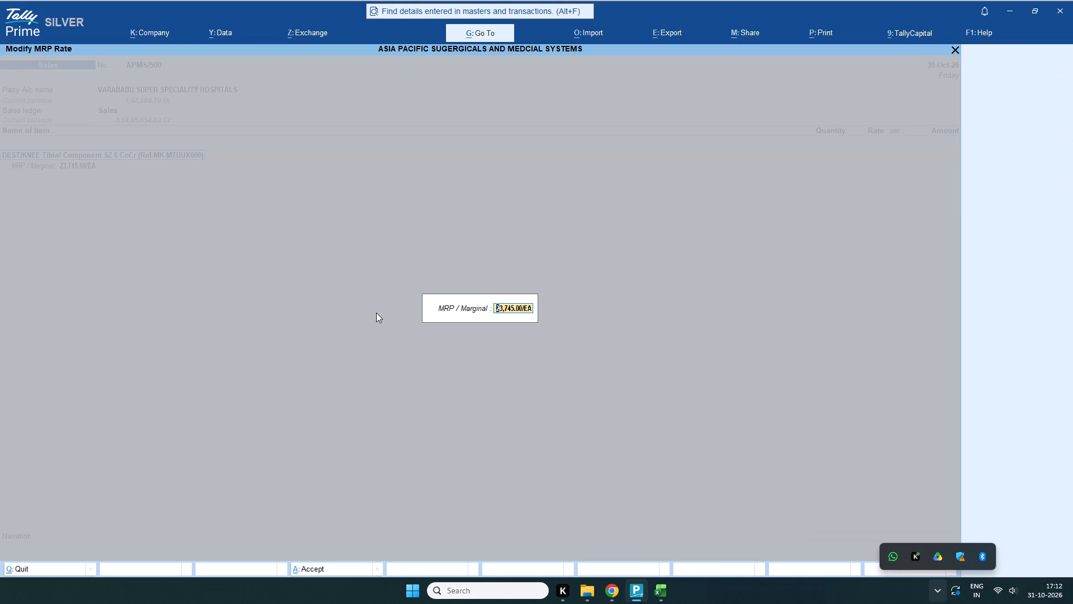
{"action": "key", "text": "Return"}
Allocate the tibial component with tracking number Not Applicable, batch B26050035, quantity 1 EA and rate 20,000.
{"action": "scroll", "coordinate": [376, 313], "scroll_direction": "up", "scroll_amount": 1}
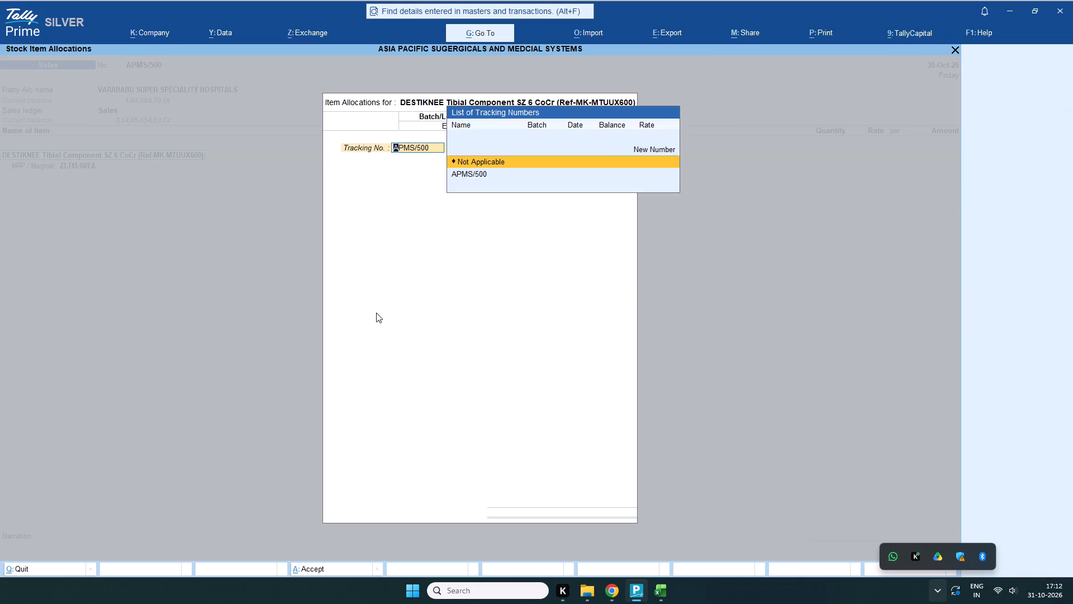
{"action": "key", "text": "Return"}
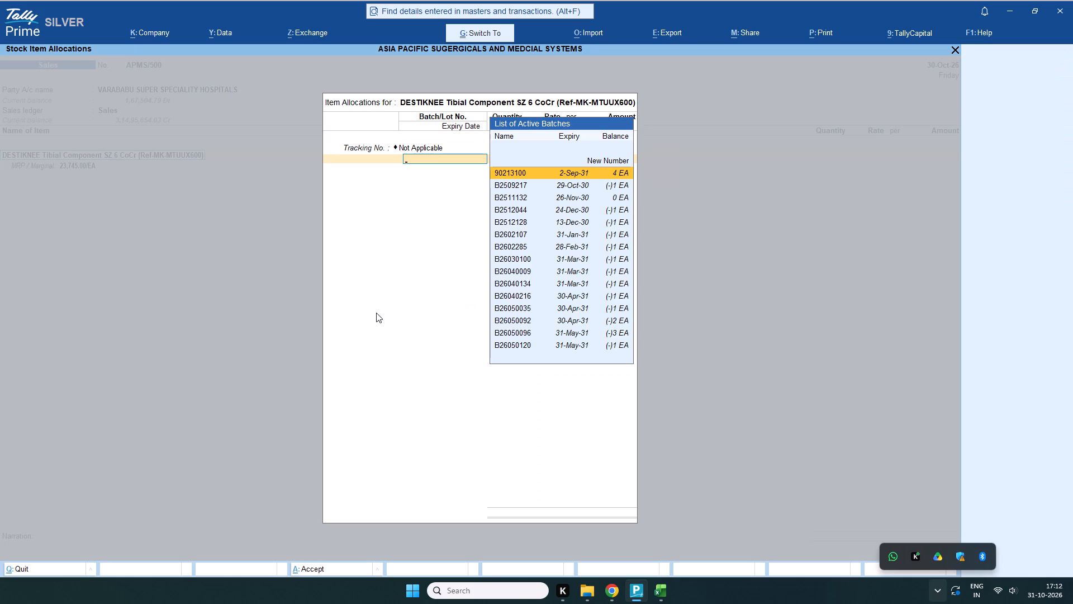
{"action": "key", "text": "ctrl+v"}
{"action": "key", "text": "Return"}
{"action": "key", "text": "1"}
{"action": "key", "text": "Return"}
{"action": "key", "text": "Return"}
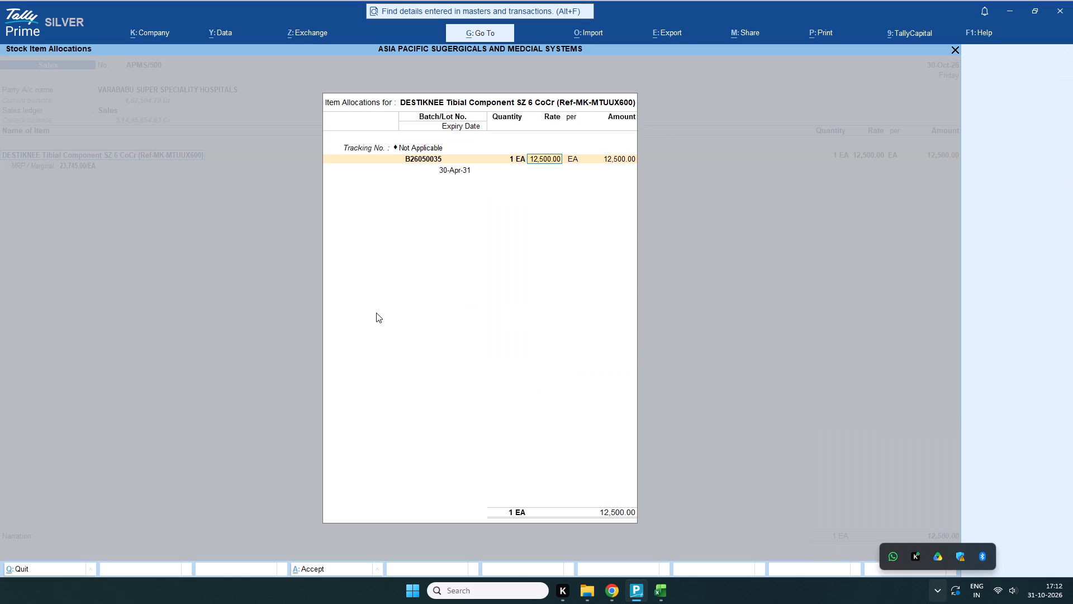
{"action": "type", "text": "20000"}
{"action": "key", "text": "Return"}
{"action": "key", "text": "Return"}
{"action": "key", "text": "Return"}
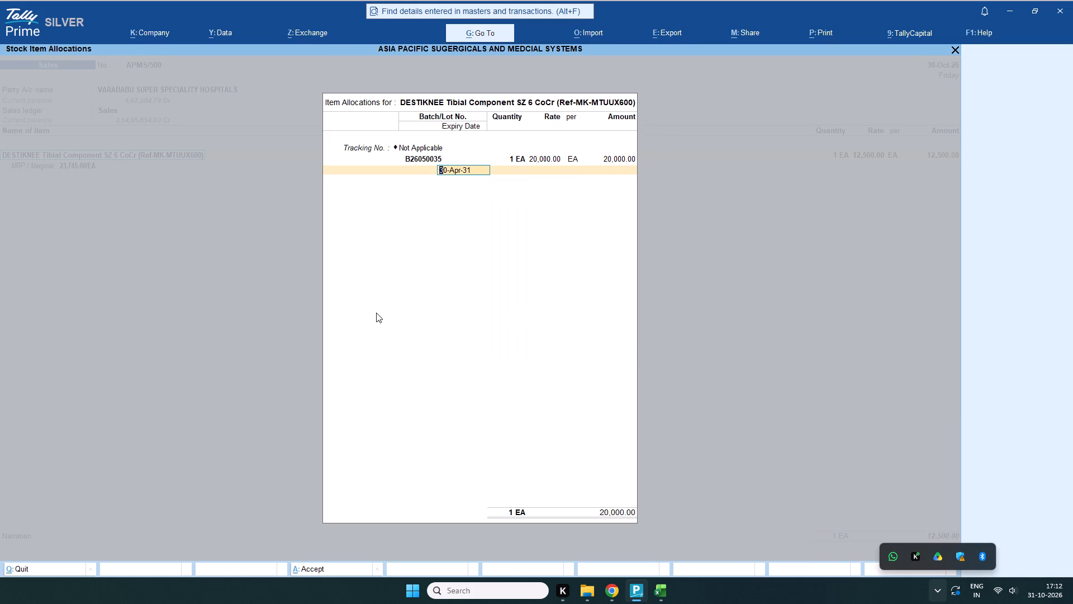
Check the first product's details on Excel invoice sheet 500 and accept the TallyPrime item allocation with expiry 30-Apr-31.
{"action": "left_click", "coordinate": [626, 530]}
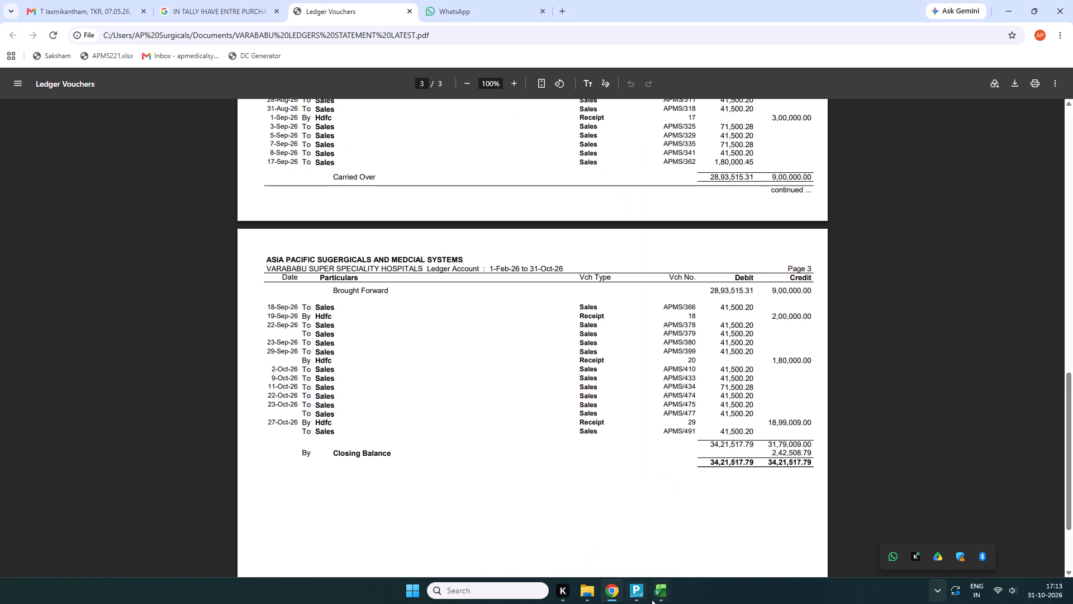
{"action": "left_click", "coordinate": [695, 528]}
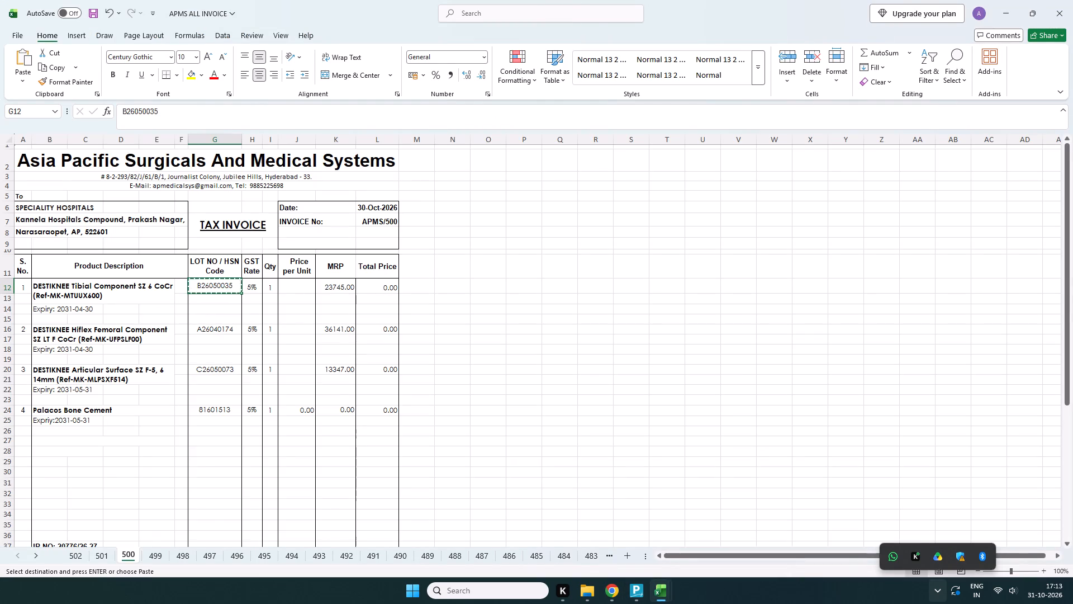
{"action": "left_click", "coordinate": [639, 532]}
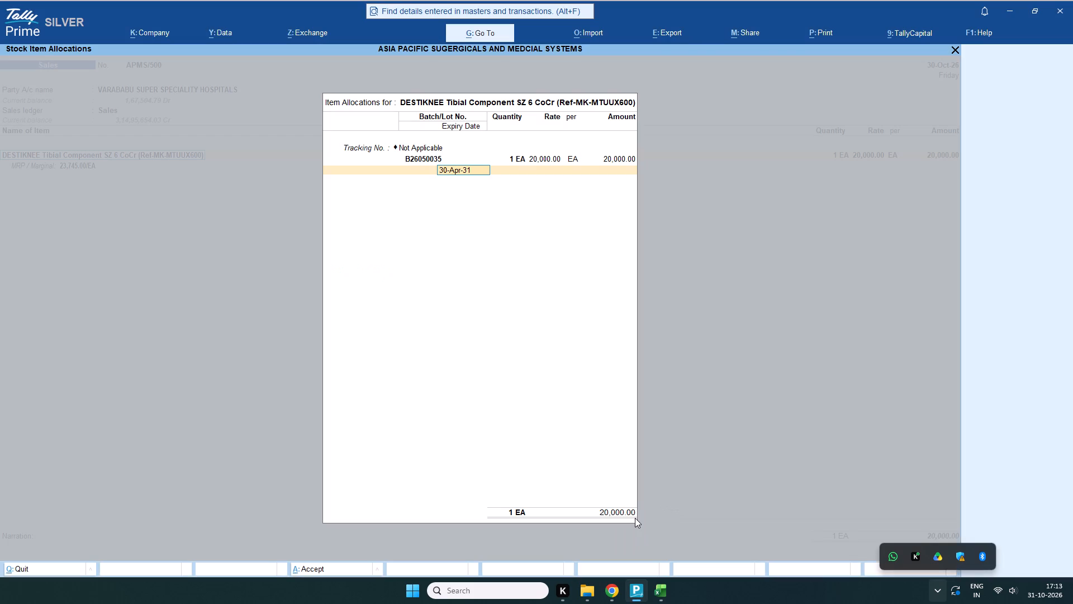
{"action": "key", "text": "Return"}
{"action": "key", "text": "Return"}
{"action": "key", "text": "Return"}
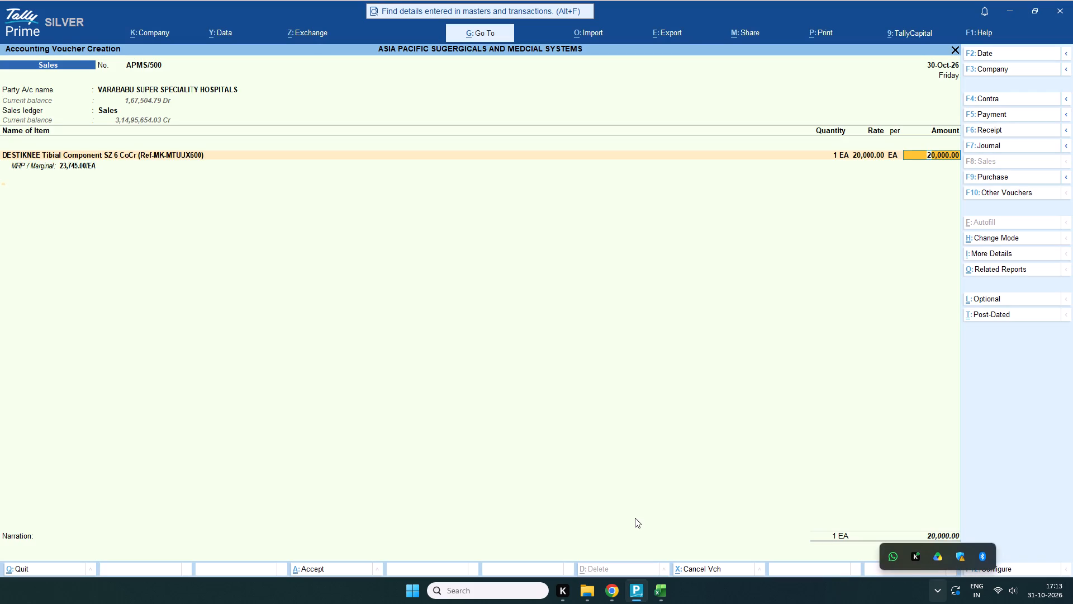
Compare the products on Excel invoice sheet 500 with the unit prices on sheet 491, and check them against the TallyPrime voucher's item rate.
{"action": "left_click", "coordinate": [695, 548]}
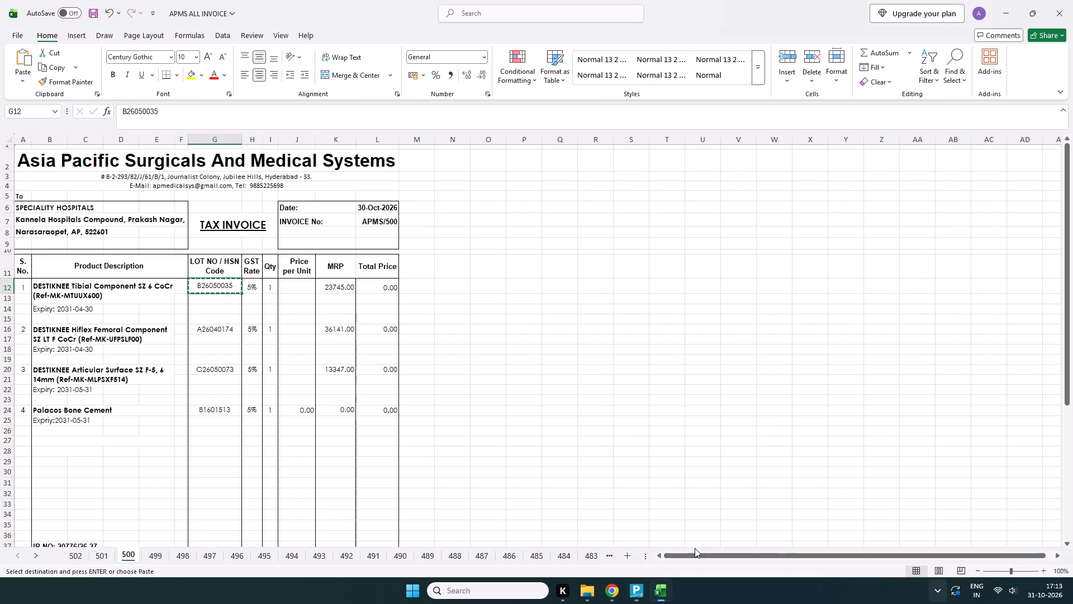
{"action": "left_click", "coordinate": [154, 337]}
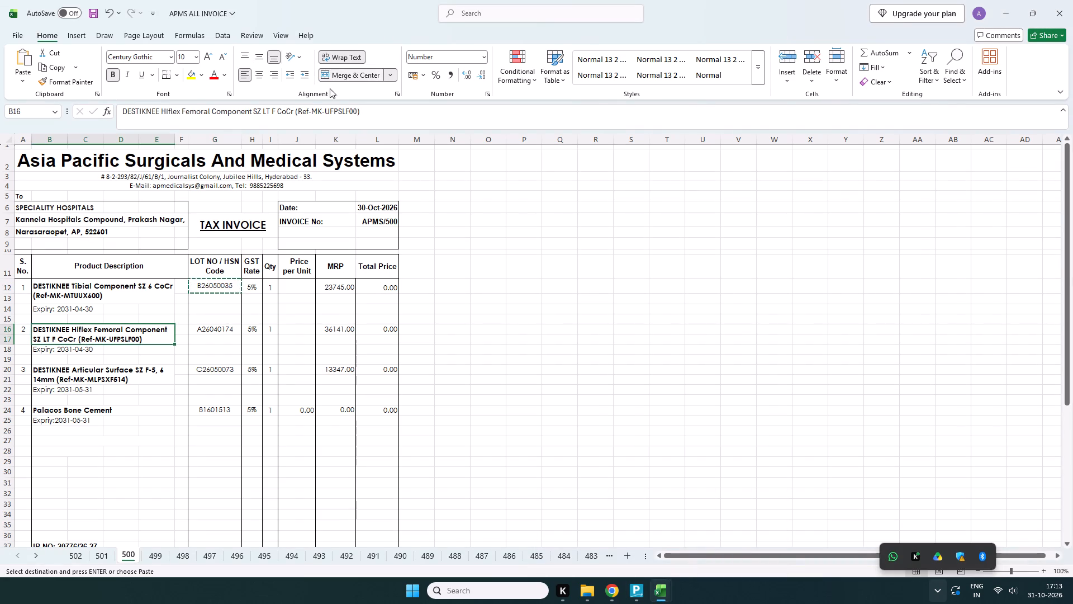
{"action": "left_click_drag", "start_coordinate": [298, 114], "coordinate": [356, 119]}
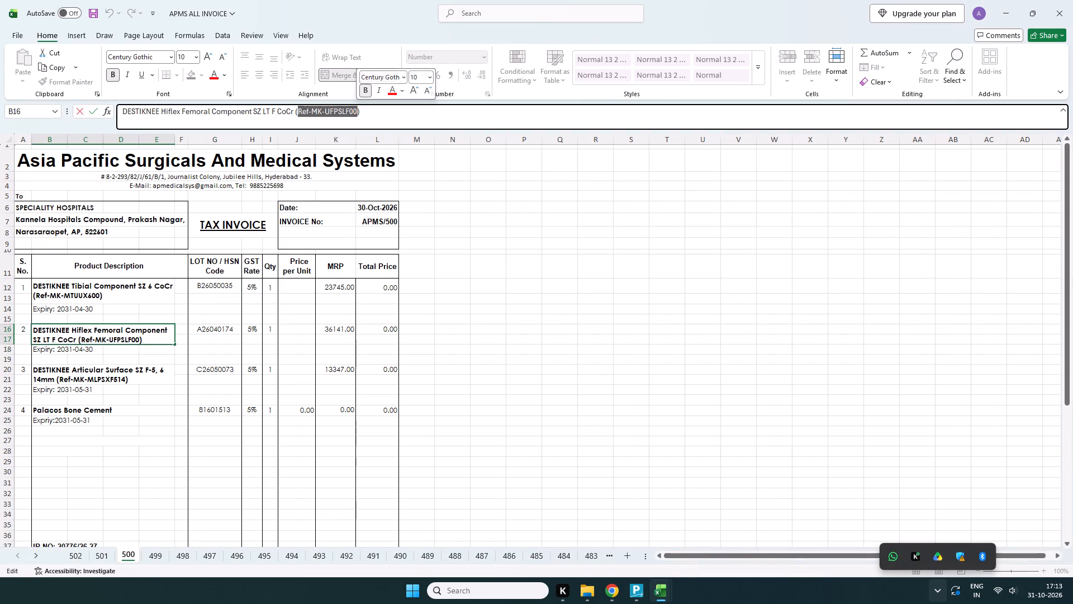
{"action": "left_click", "coordinate": [371, 553]}
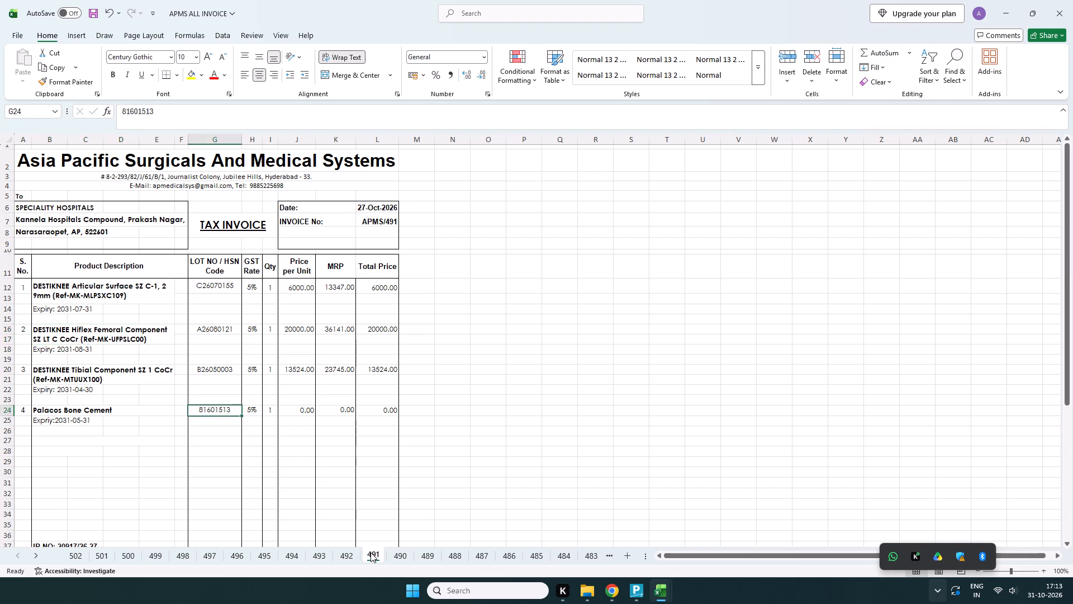
{"action": "left_click", "coordinate": [105, 556]}
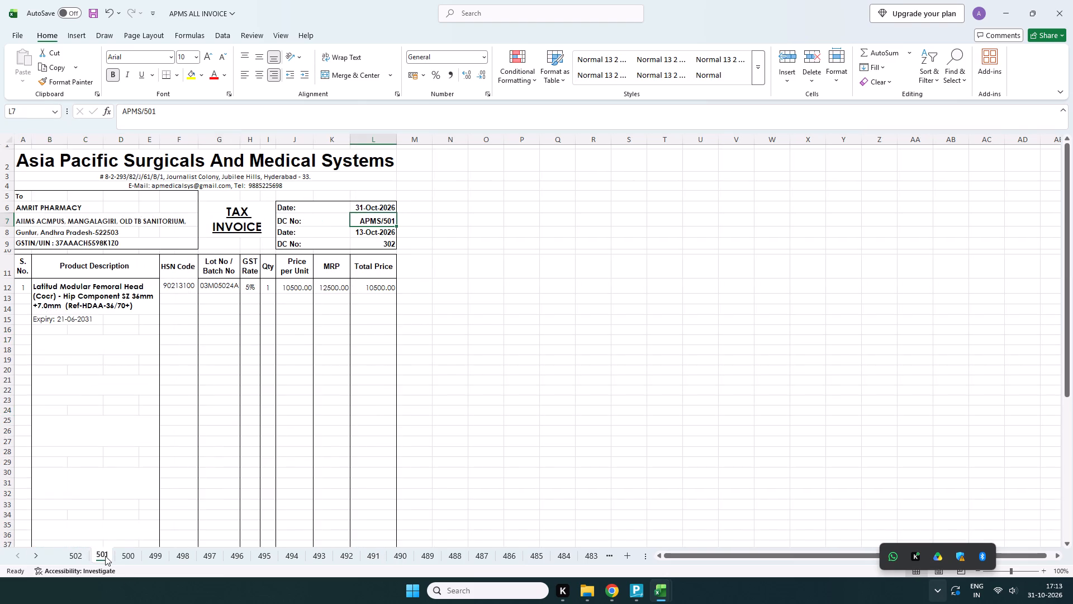
{"action": "left_click", "coordinate": [124, 554]}
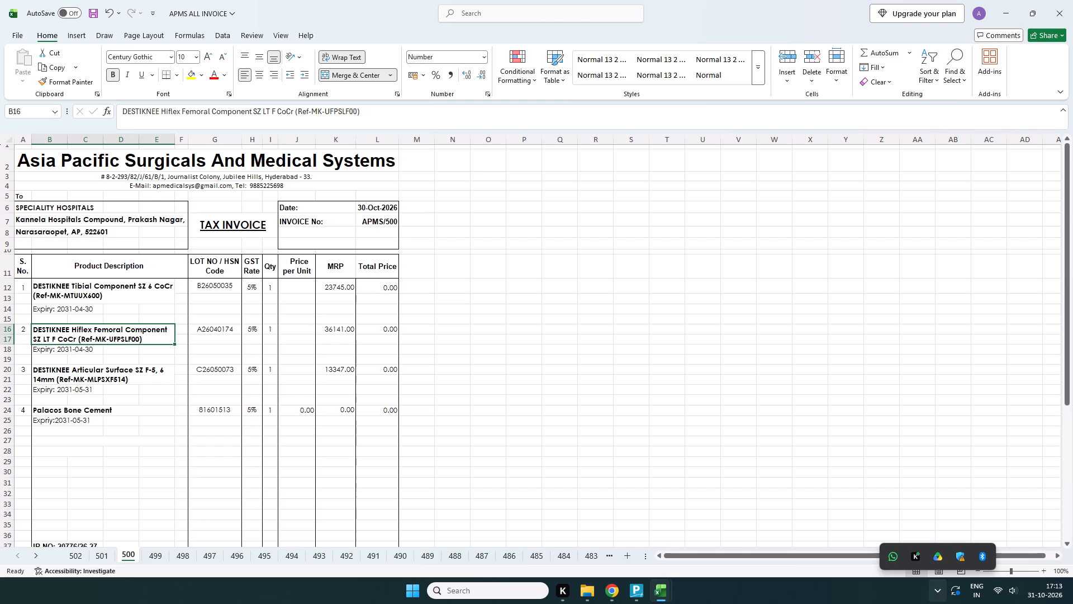
{"action": "left_click", "coordinate": [376, 552]}
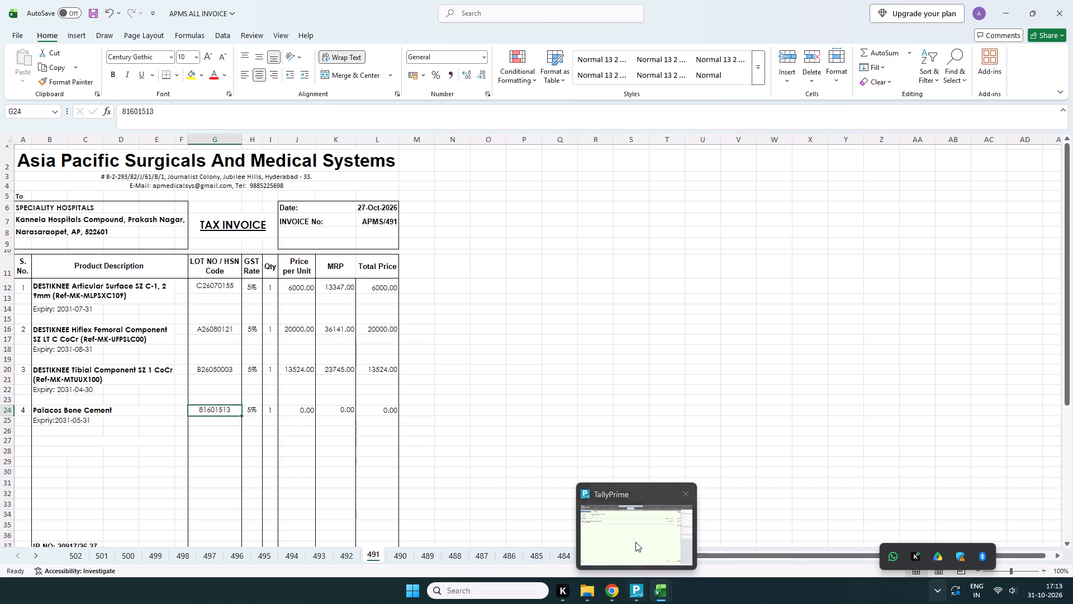
{"action": "left_click", "coordinate": [635, 541]}
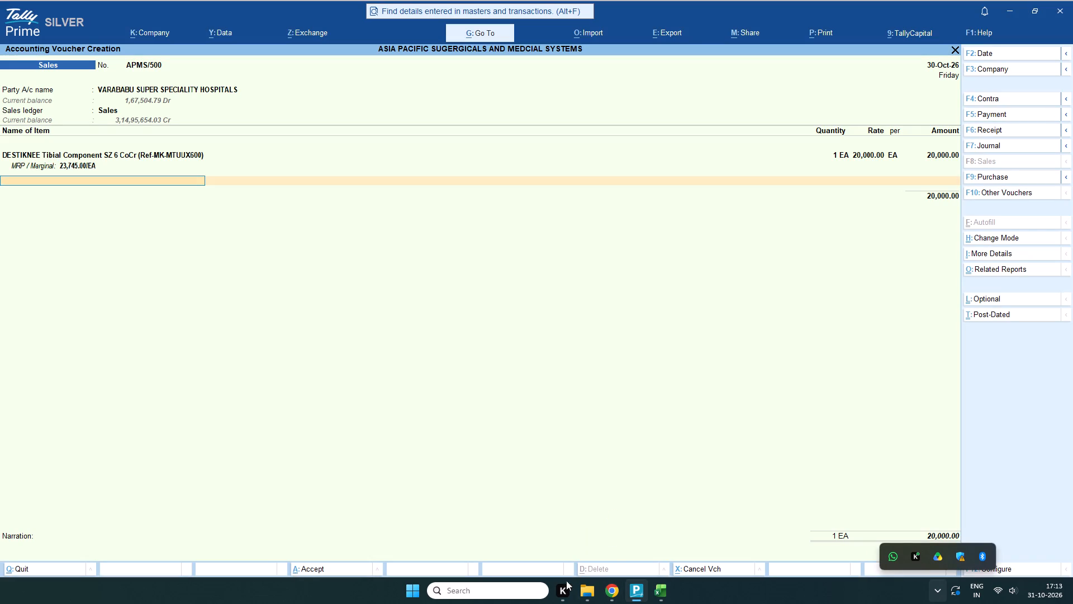
{"action": "left_click", "coordinate": [692, 533]}
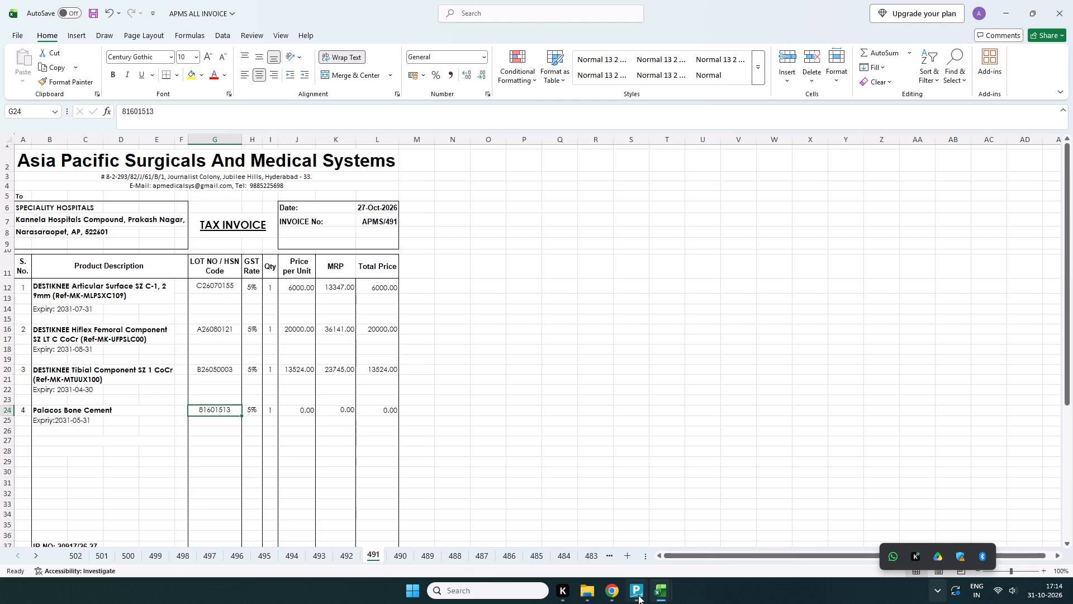
{"action": "left_click", "coordinate": [613, 526]}
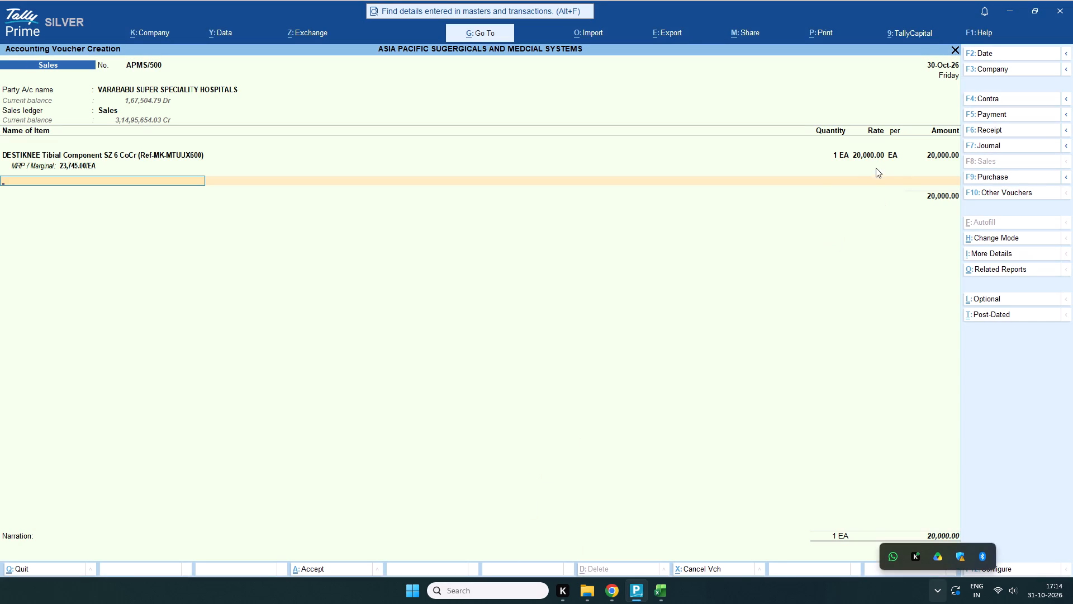
Reopen the voucher's tibial component line and its stock item master, and accept the master with its existing details.
{"action": "left_click", "coordinate": [864, 157]}
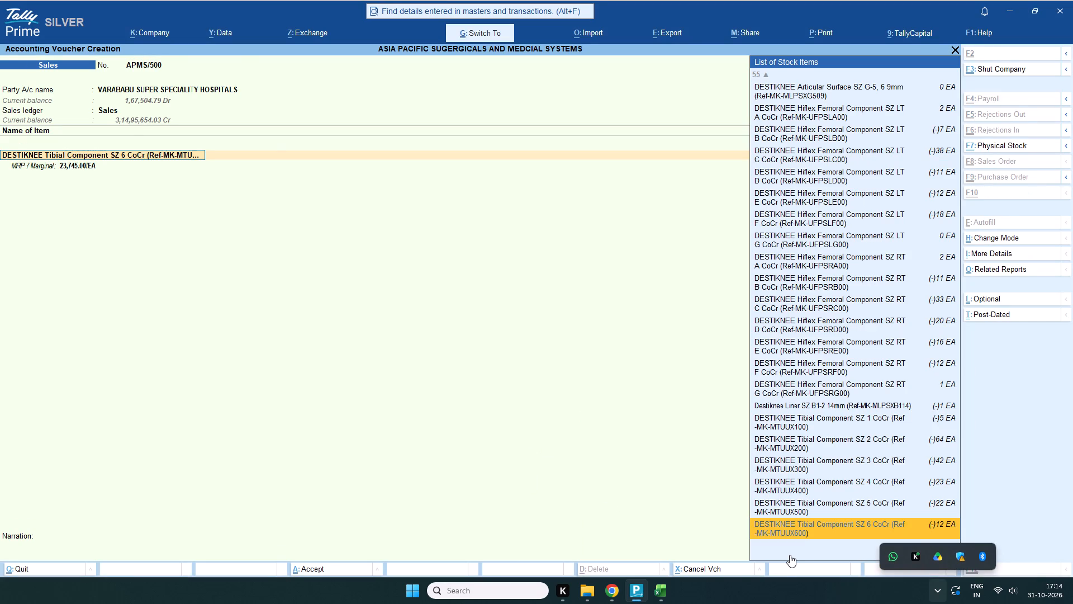
{"action": "key", "text": "ctrl+Return"}
{"action": "key", "text": "Return"}
{"action": "key", "text": "Return"}
{"action": "key", "text": "Return"}
{"action": "key", "text": "Return"}
{"action": "key", "text": "Return"}
{"action": "key", "text": "Return"}
{"action": "key", "text": "Return"}
{"action": "key", "text": "Return"}
{"action": "key", "text": "Return"}
{"action": "key", "text": "Return"}
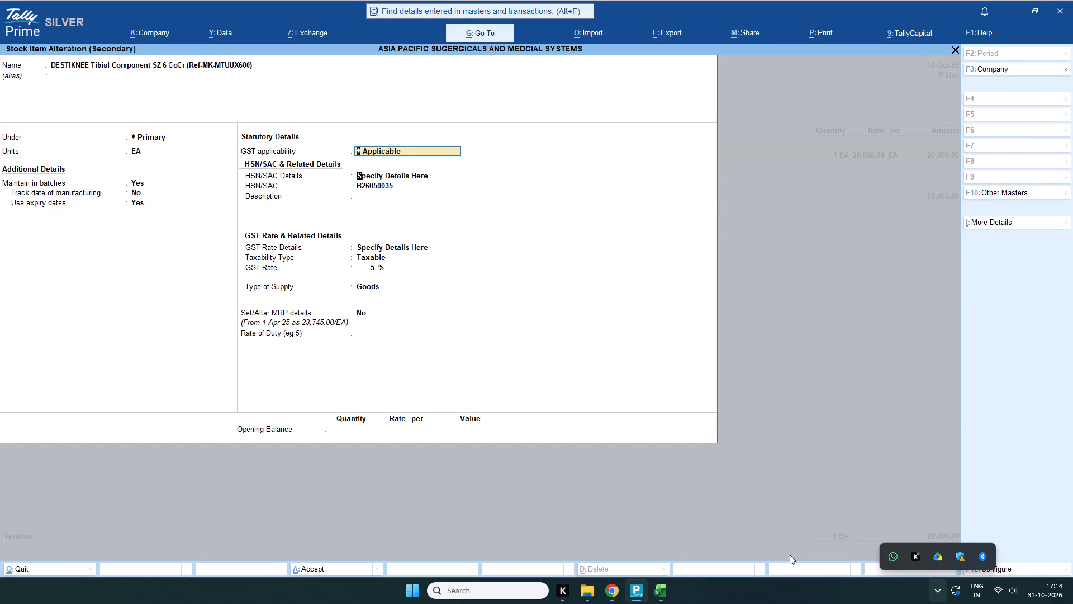
{"action": "key", "text": "Return"}
{"action": "key", "text": "Return"}
{"action": "key", "text": "Return"}
{"action": "key", "text": "Return"}
{"action": "key", "text": "Return"}
{"action": "key", "text": "Return"}
{"action": "key", "text": "Return"}
{"action": "key", "text": "Return"}
{"action": "key", "text": "Return"}
{"action": "key", "text": "Return"}
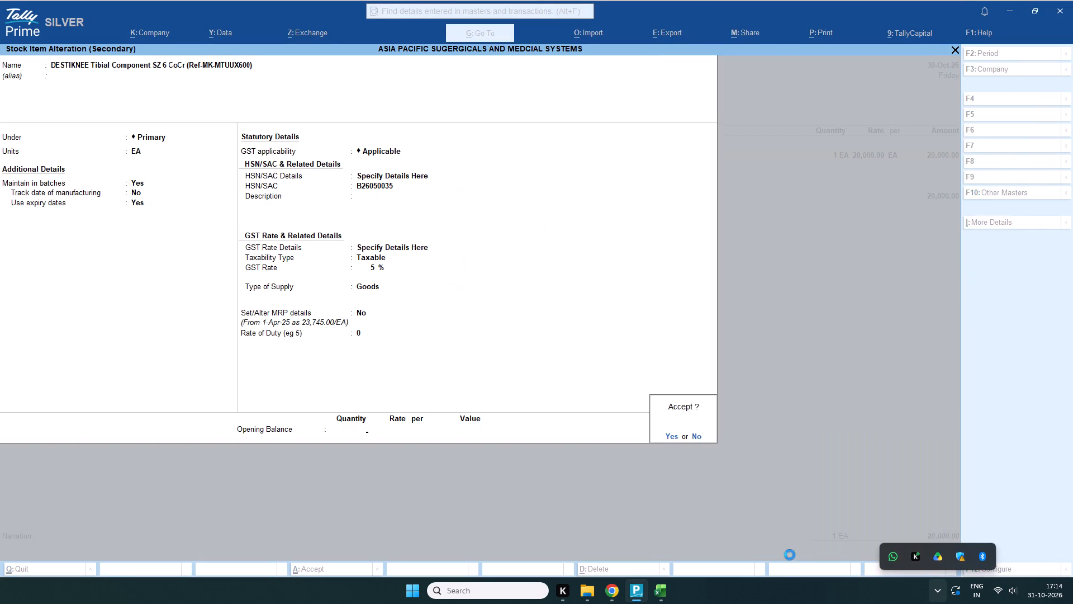
{"action": "key", "text": "Return"}
Set the tibial component's rate for batch B26050035 to 13,524 and accept the item allocation.
{"action": "key", "text": "Return"}
{"action": "key", "text": "Return"}
{"action": "key", "text": "Return"}
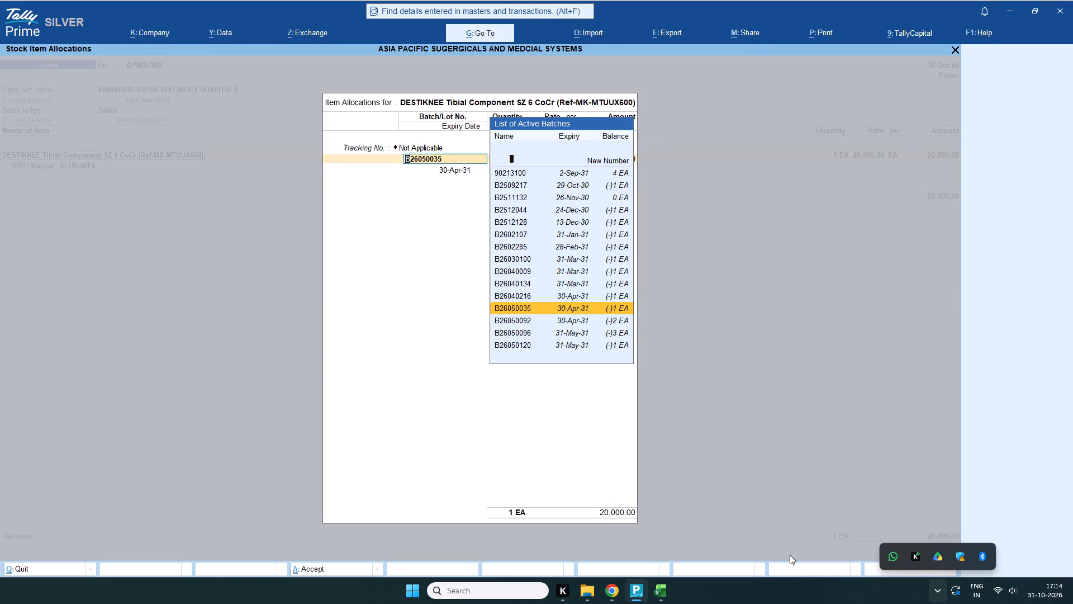
{"action": "key", "text": "Return"}
{"action": "key", "text": "Return"}
{"action": "type", "text": "13524"}
{"action": "key", "text": "Return"}
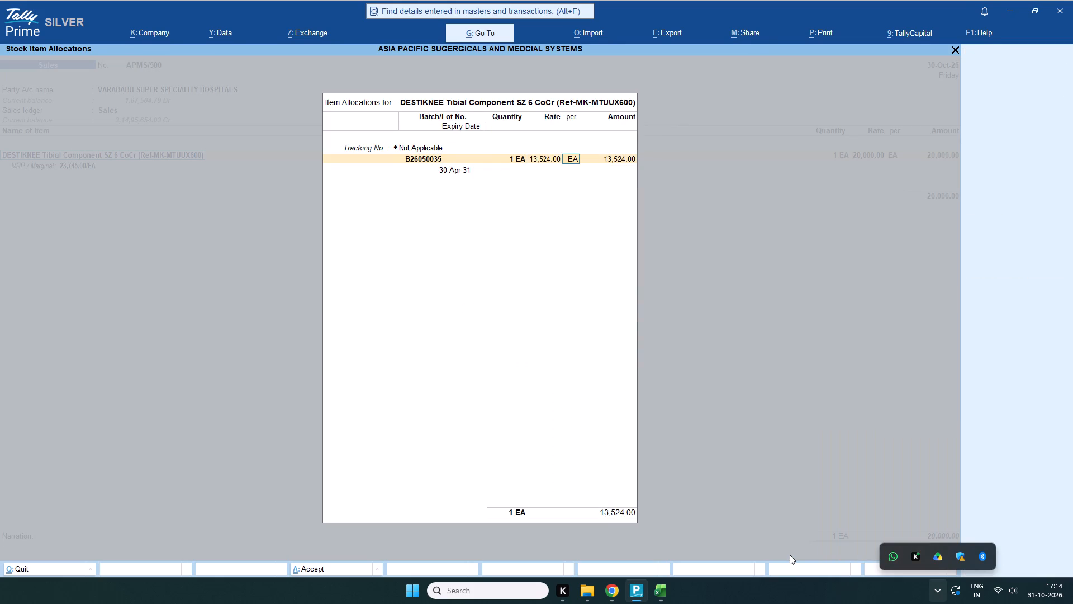
{"action": "key", "text": "Return"}
{"action": "key", "text": "Return"}
{"action": "key", "text": "Return"}
{"action": "key", "text": "Return"}
{"action": "key", "text": "Return"}
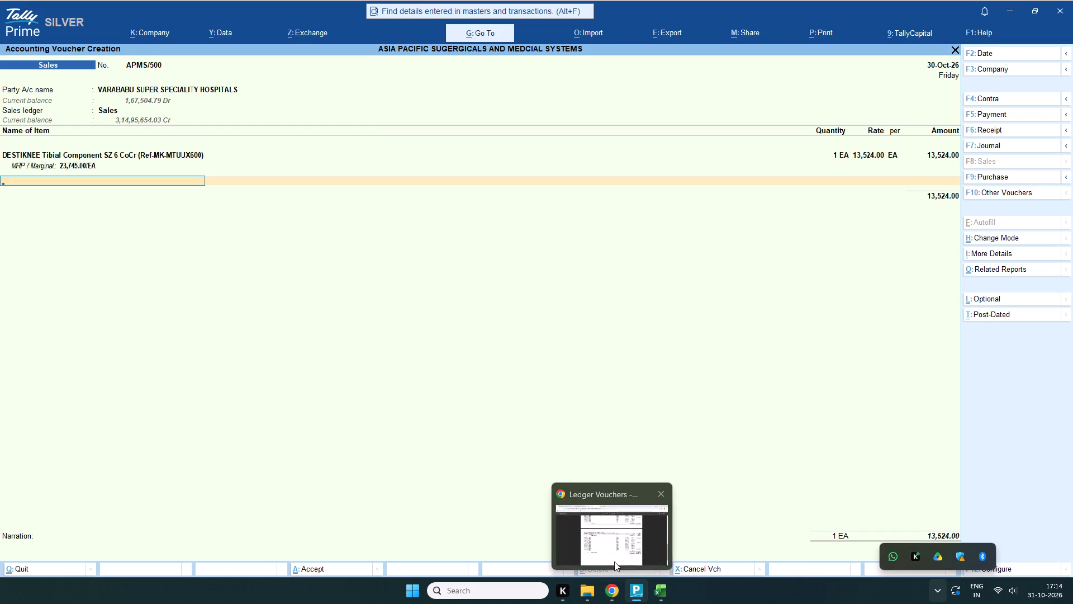
Copy the second product's reference, Ref-MK-UFPSLF00, from Excel invoice sheet 500 and add that Hiflex femoral component to the TallyPrime voucher.
{"action": "left_click", "coordinate": [685, 542]}
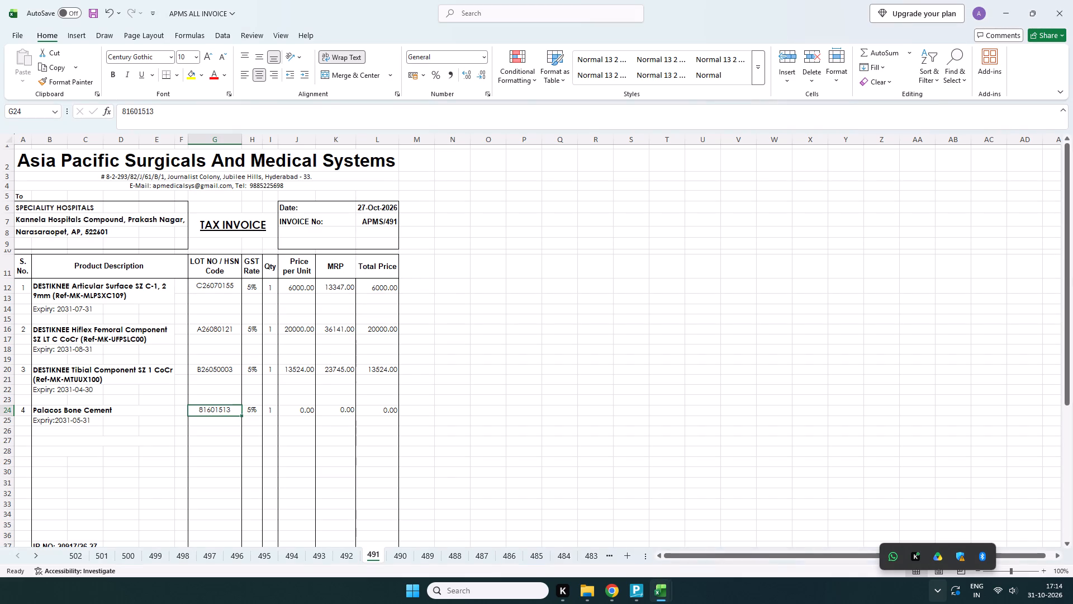
{"action": "left_click", "coordinate": [96, 554]}
{"action": "left_click", "coordinate": [132, 551]}
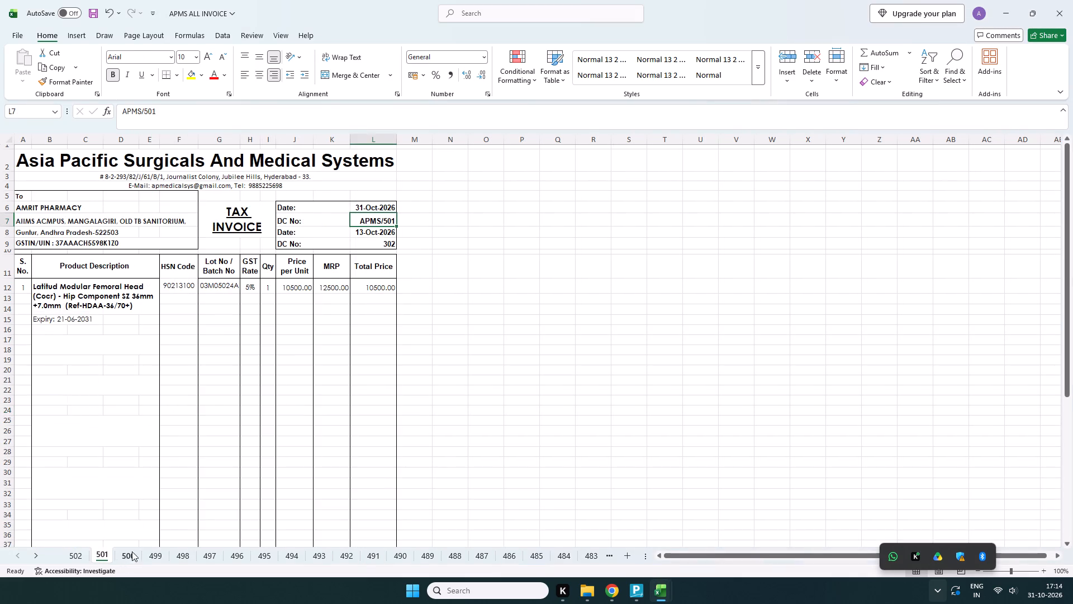
{"action": "left_click", "coordinate": [302, 112]}
{"action": "left_click", "coordinate": [424, 114]}
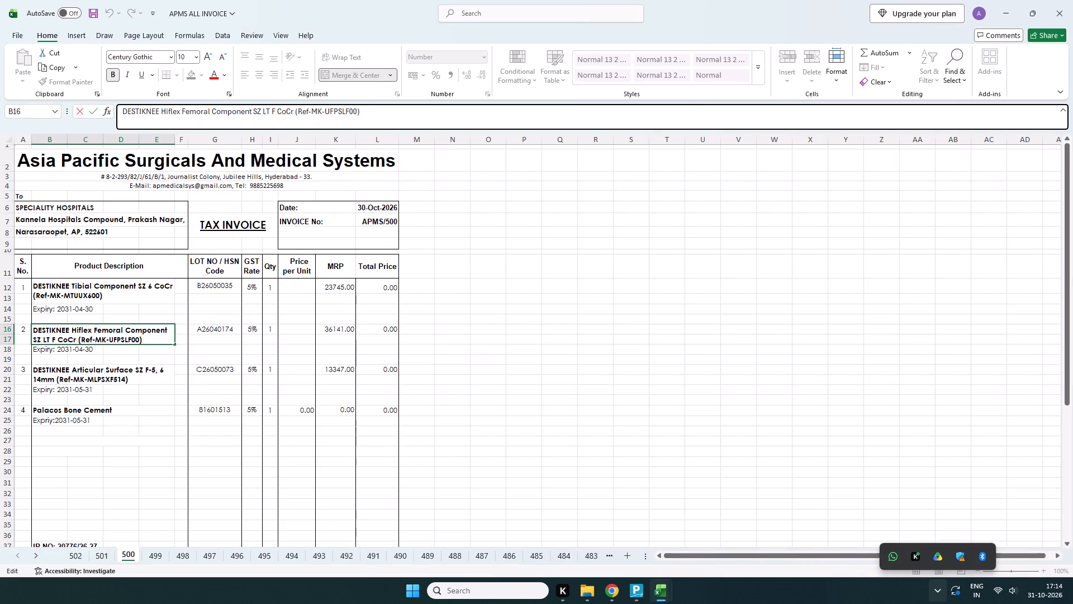
{"action": "left_click_drag", "start_coordinate": [297, 111], "coordinate": [359, 114]}
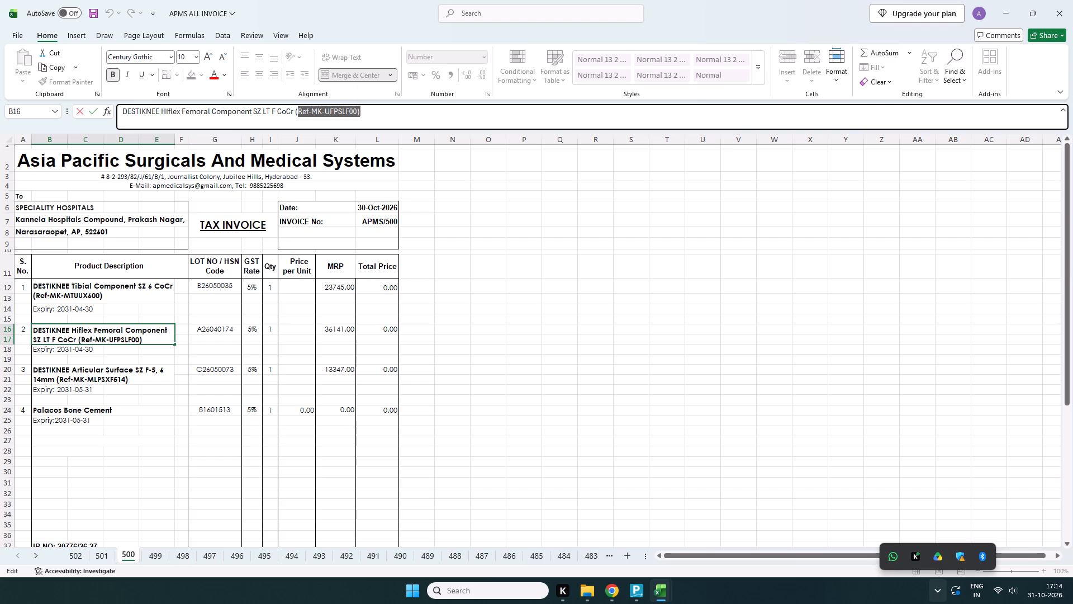
{"action": "key", "text": "ctrl+c"}
{"action": "left_click", "coordinate": [636, 533]}
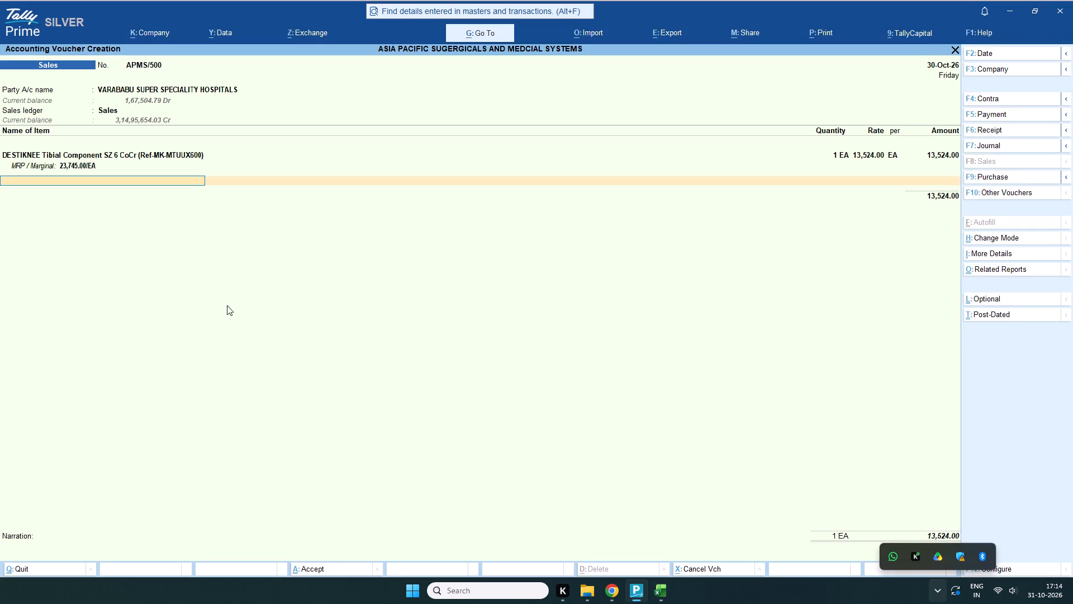
{"action": "key", "text": "ctrl+v"}
{"action": "left_click", "coordinate": [844, 115]}
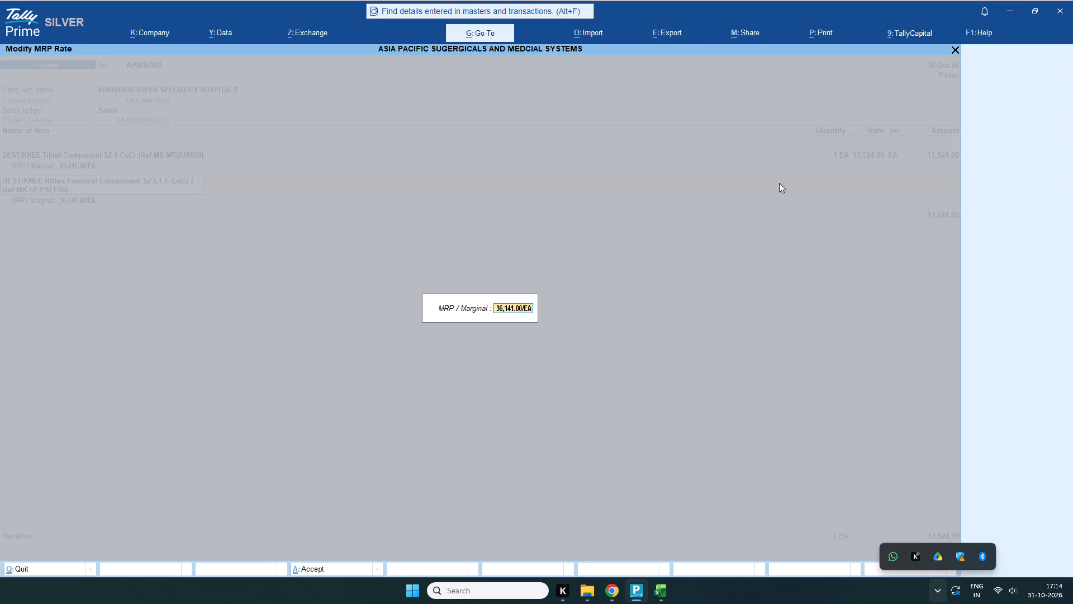
{"action": "left_click", "coordinate": [958, 48]}
In the femoral component's stock item master, set HSN/SAC to lot number A26040174 copied from Excel sheet 500 and accept the master.
{"action": "key", "text": "ctrl+Return"}
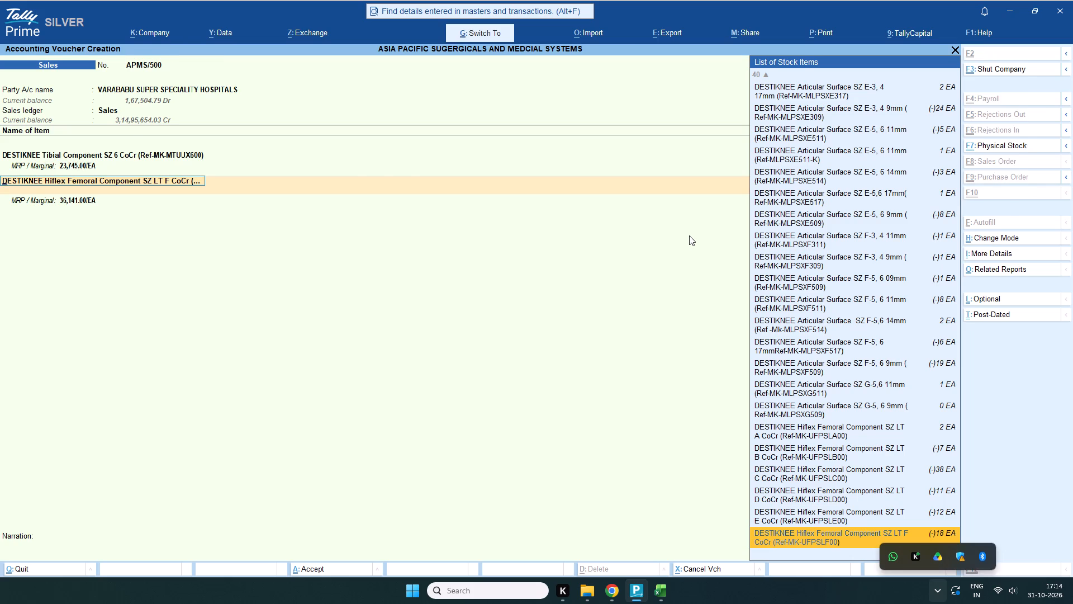
{"action": "key", "text": "Return"}
{"action": "key", "text": "Return"}
{"action": "key", "text": "Return"}
{"action": "key", "text": "Return"}
{"action": "key", "text": "Return"}
{"action": "key", "text": "Return"}
{"action": "key", "text": "Return"}
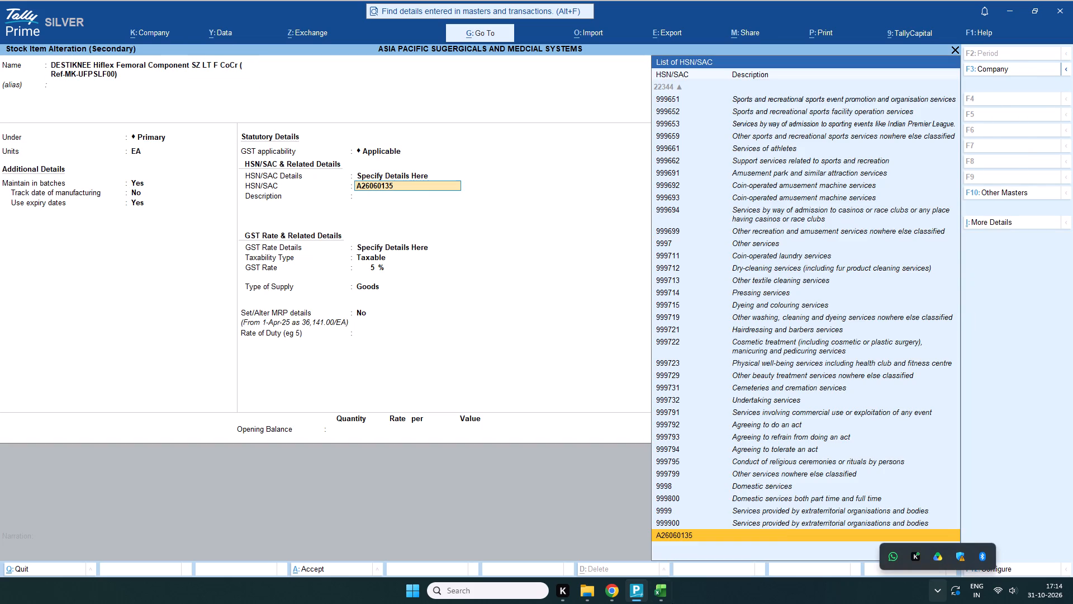
{"action": "left_click", "coordinate": [682, 534]}
{"action": "left_click", "coordinate": [217, 331]}
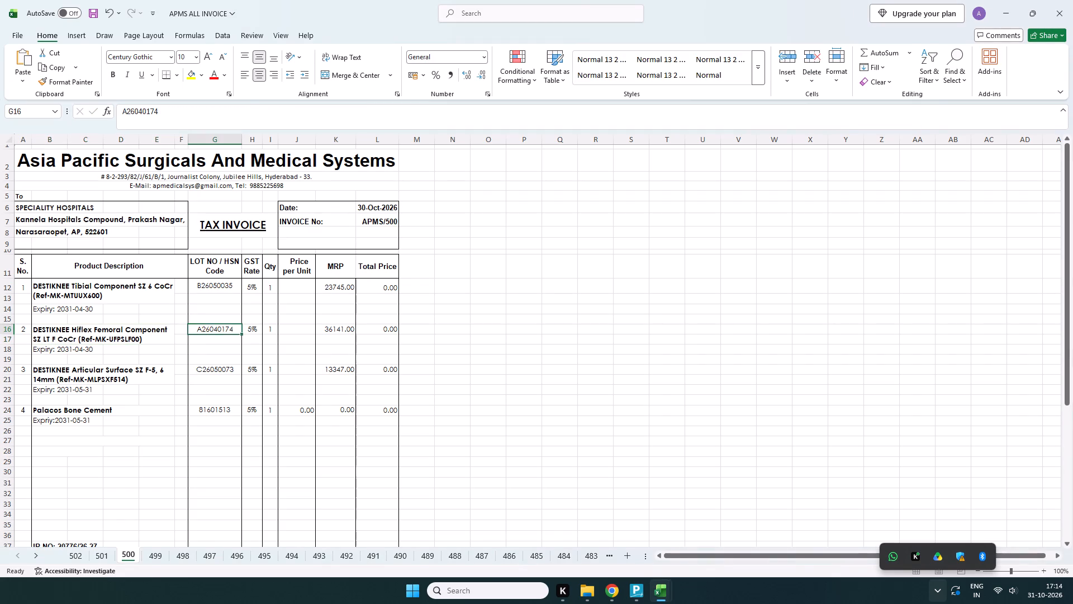
{"action": "key", "text": "ctrl+c"}
{"action": "left_click", "coordinate": [644, 525]}
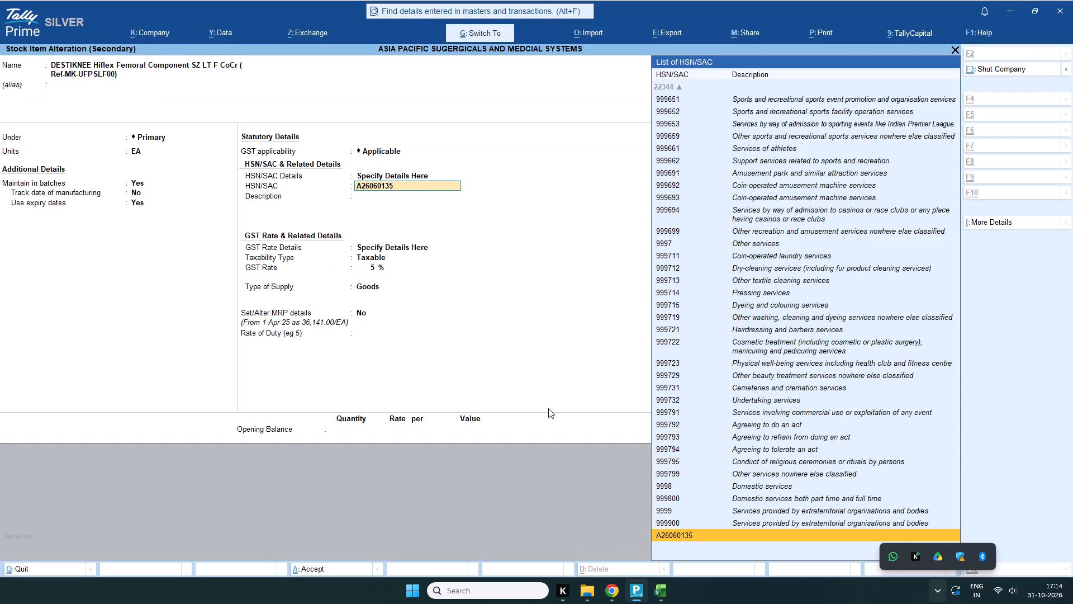
{"action": "key", "text": "ctrl+v"}
{"action": "key", "text": "Return"}
{"action": "key", "text": "Return"}
{"action": "key", "text": "Return"}
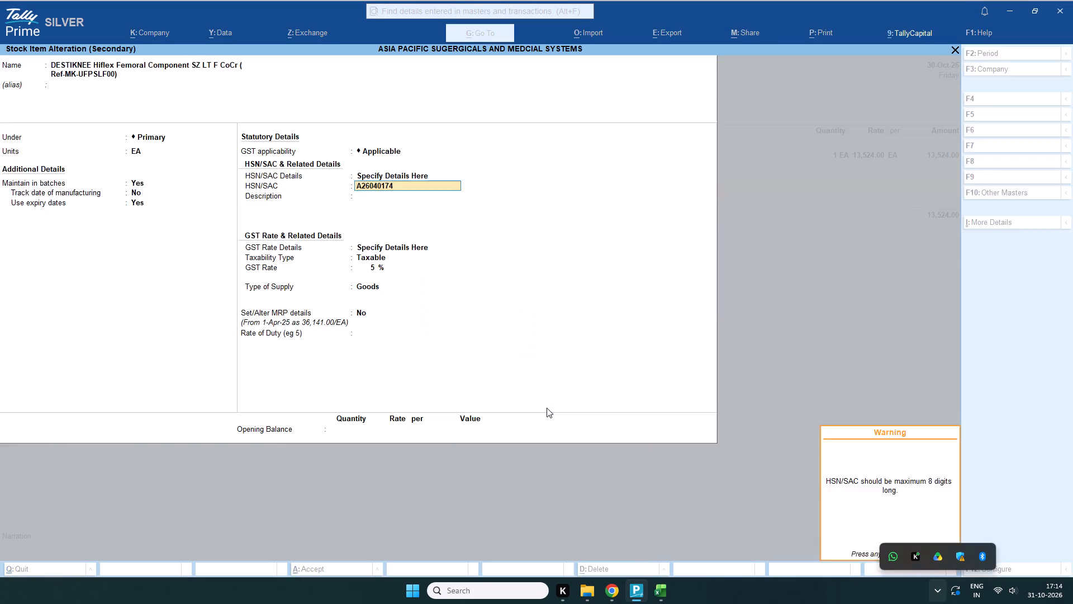
{"action": "key", "text": "Return"}
{"action": "key", "text": "Return"}
{"action": "key", "text": "Return"}
{"action": "key", "text": "Return"}
{"action": "key", "text": "Return"}
{"action": "key", "text": "Return"}
{"action": "key", "text": "Return"}
{"action": "key", "text": "Return"}
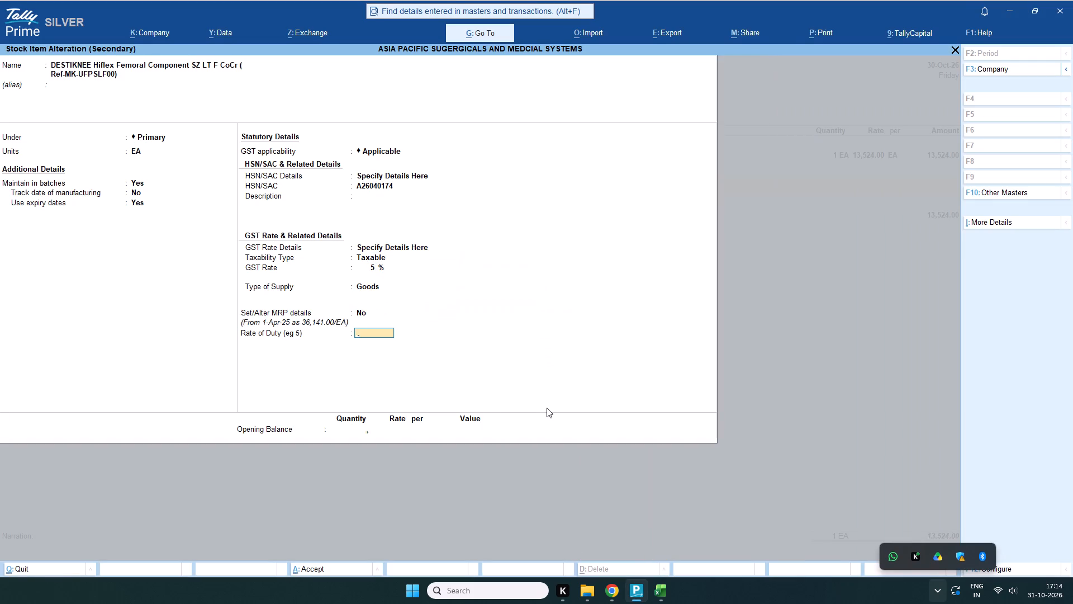
{"action": "key", "text": "Return"}
{"action": "key", "text": "Return"}
{"action": "key", "text": "Return"}
Allocate 1 EA of the Hiflex femoral component from batch A26040174 with tracking number Not Applicable.
{"action": "scroll", "coordinate": [547, 408], "scroll_direction": "up", "scroll_amount": 2}
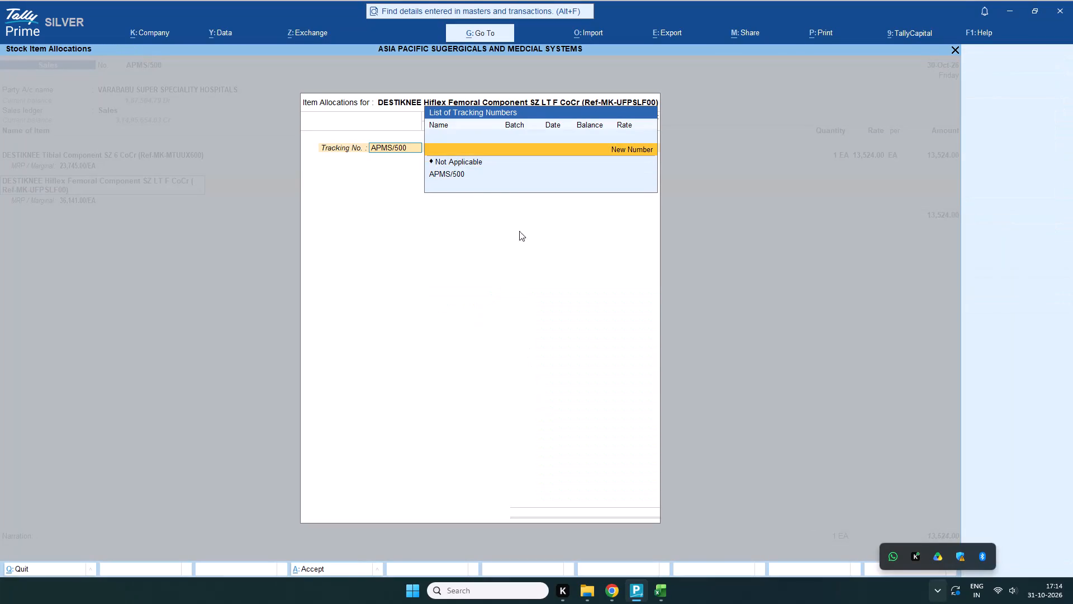
{"action": "scroll", "coordinate": [496, 187], "scroll_direction": "down", "scroll_amount": 3}
{"action": "scroll", "coordinate": [484, 170], "scroll_direction": "up", "scroll_amount": 1}
{"action": "left_click", "coordinate": [482, 161]}
{"action": "key", "text": "ctrl+v"}
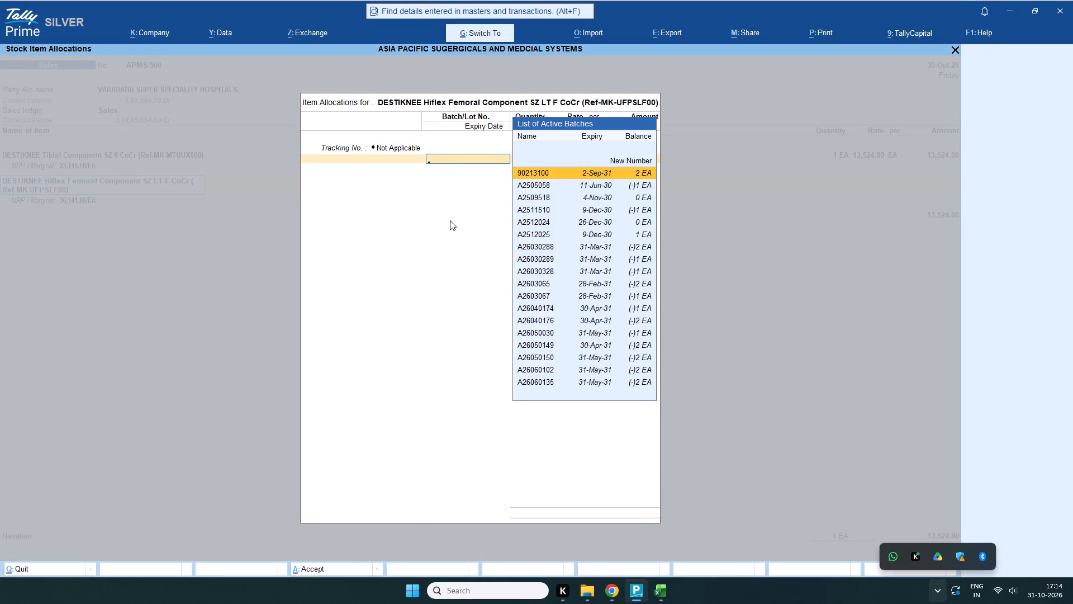
{"action": "key", "text": "Return"}
{"action": "key", "text": "1"}
{"action": "key", "text": "Return"}
{"action": "key", "text": "Return"}
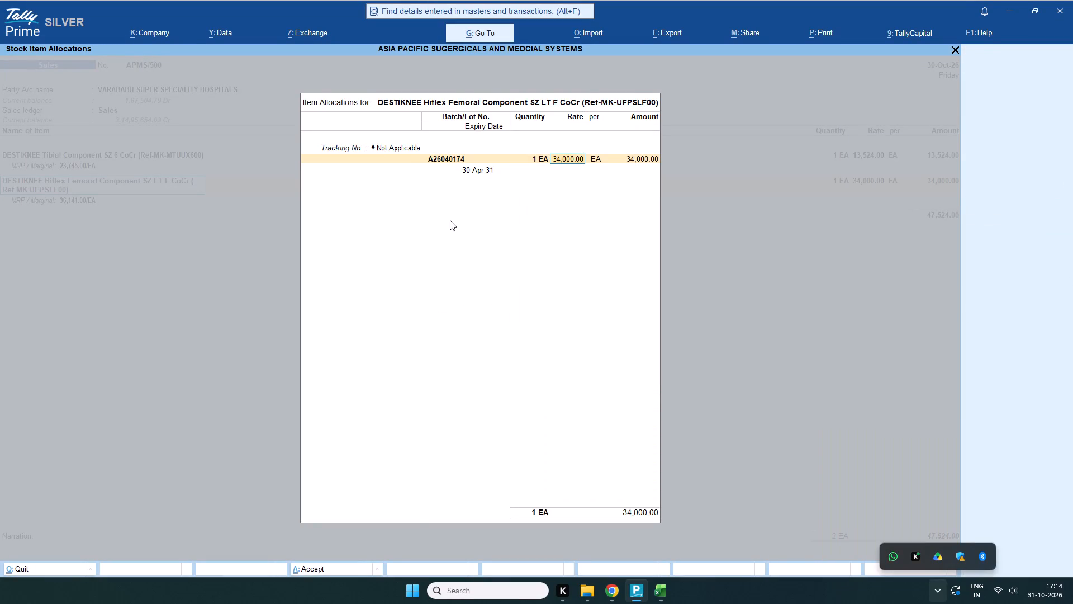
Set the femoral component's rate to 20,000 and accept the item allocation with expiry 30-Apr-31.
{"action": "type", "text": "20000"}
{"action": "key", "text": "Return"}
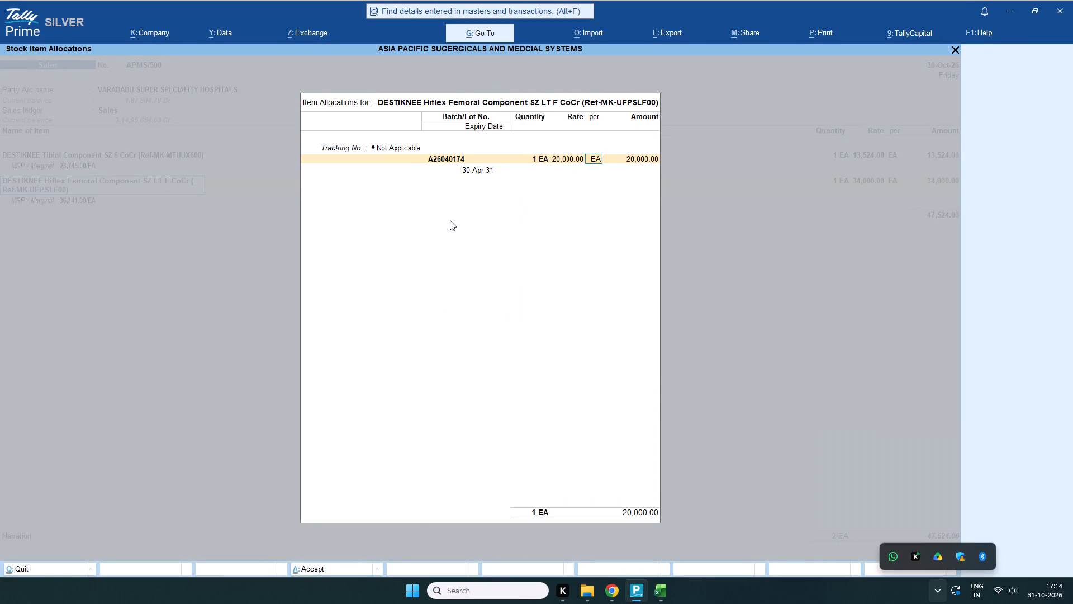
{"action": "key", "text": "Return"}
{"action": "key", "text": "Return"}
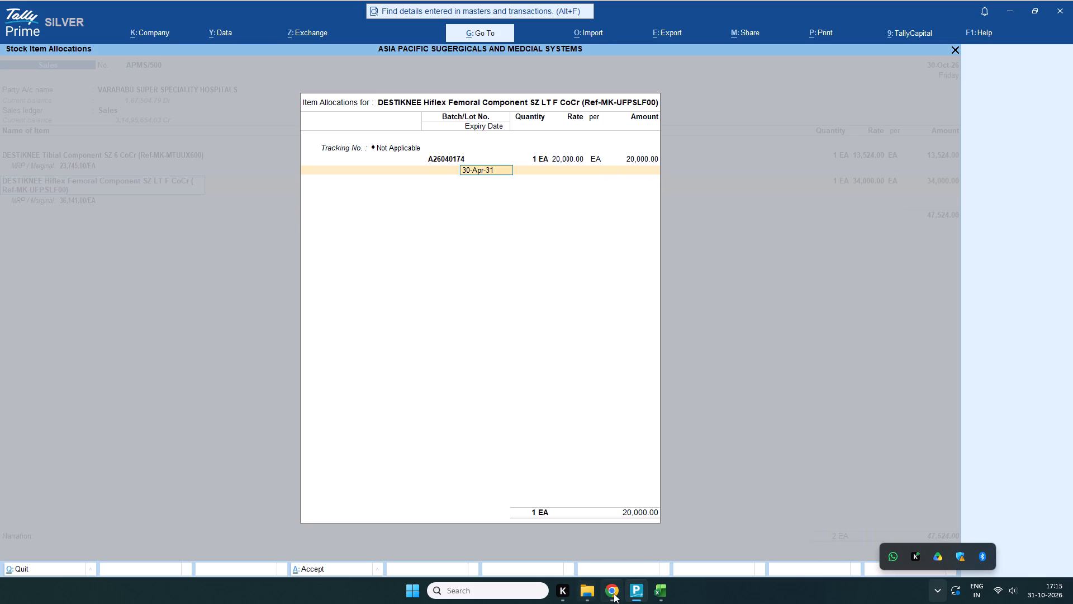
{"action": "left_click", "coordinate": [697, 520]}
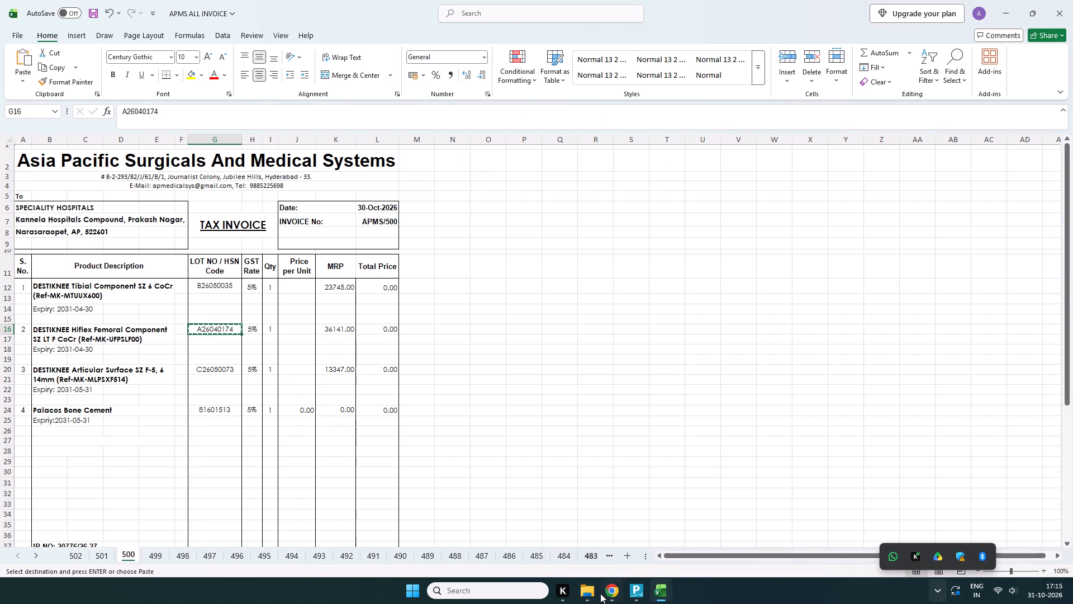
{"action": "left_click", "coordinate": [631, 512]}
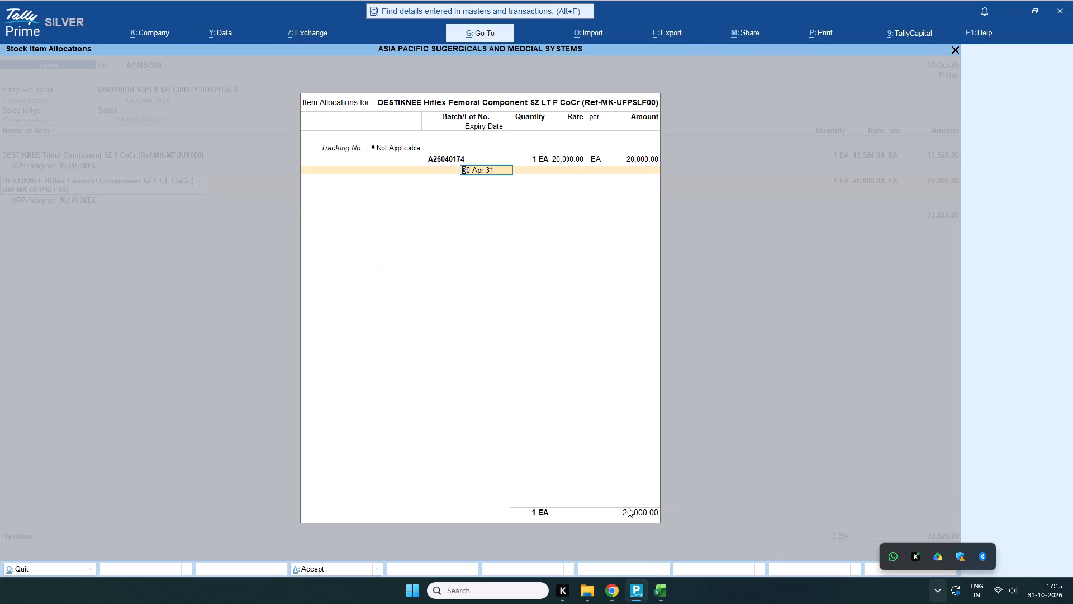
{"action": "key", "text": "Return"}
{"action": "key", "text": "Return"}
{"action": "key", "text": "Return"}
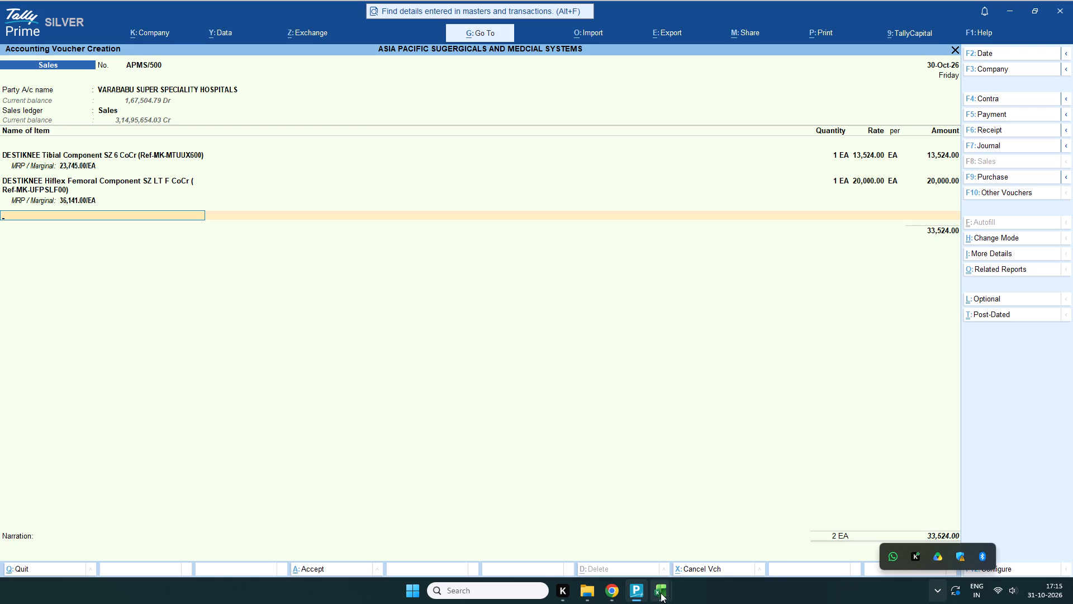
Copy the third product's reference, Ref-MK-MLPSXF514, from Excel sheet 500 and add that articular surface item to the TallyPrime voucher.
{"action": "left_click", "coordinate": [699, 540]}
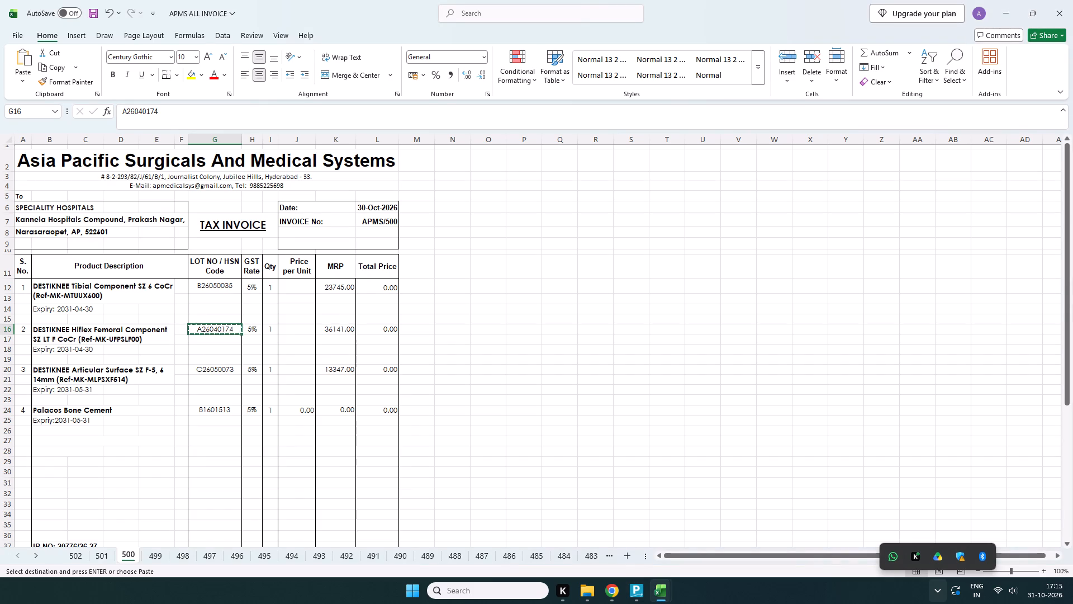
{"action": "left_click", "coordinate": [142, 380]}
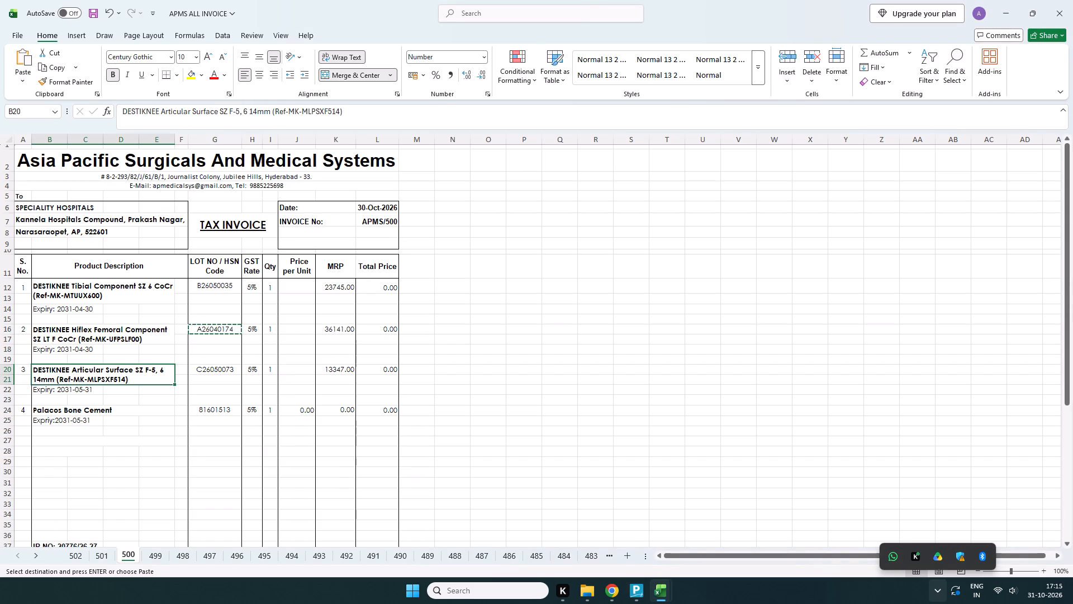
{"action": "left_click_drag", "start_coordinate": [275, 111], "coordinate": [338, 120]}
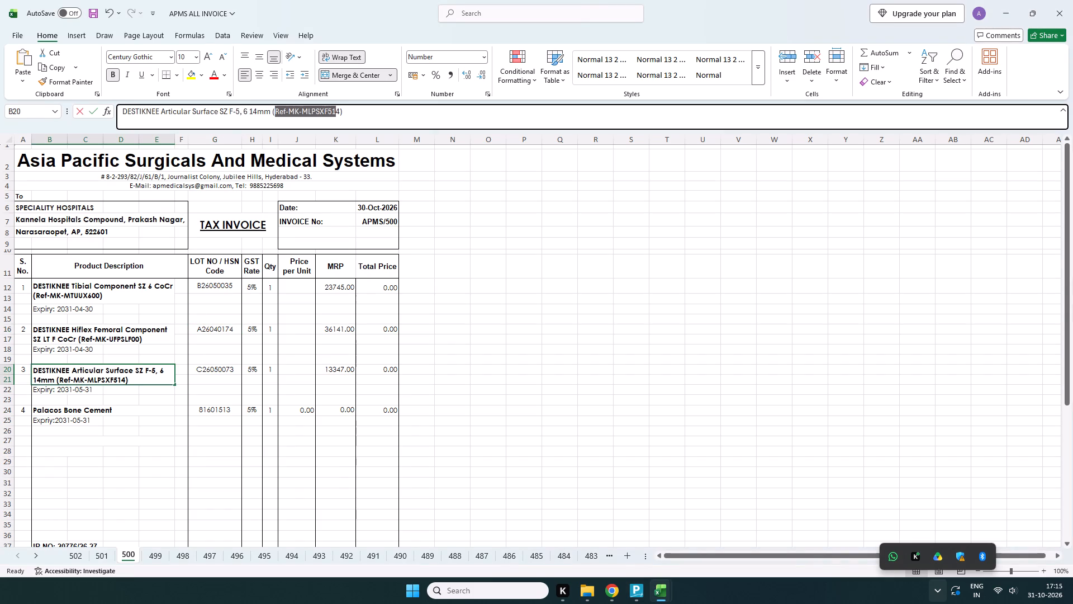
{"action": "left_click_drag", "start_coordinate": [338, 120], "coordinate": [338, 120]}
{"action": "key", "text": "ctrl+c"}
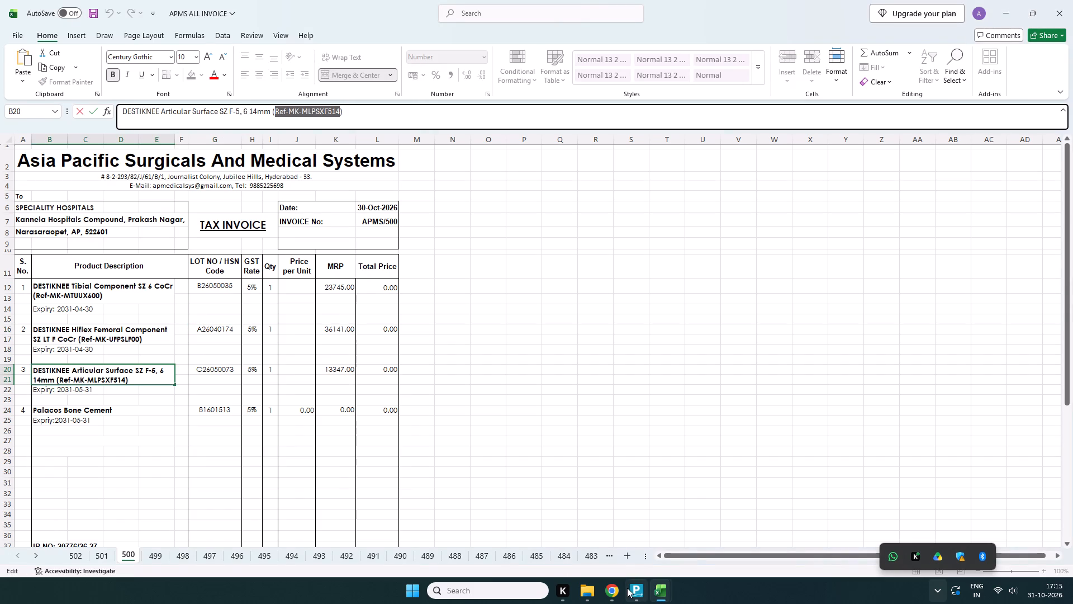
{"action": "left_click", "coordinate": [642, 520]}
{"action": "key", "text": "ctrl+v"}
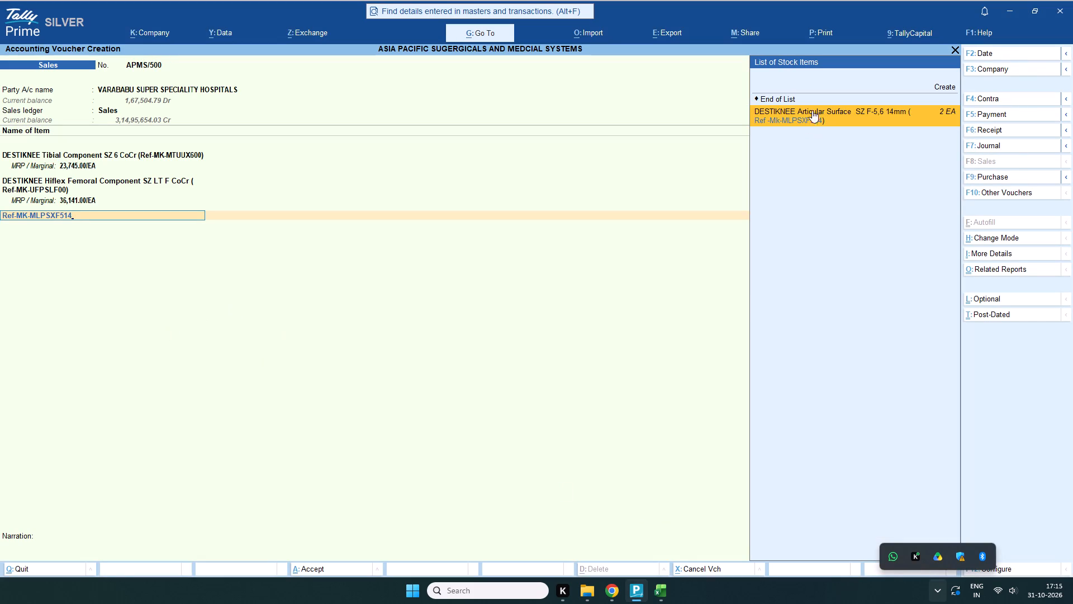
{"action": "left_click", "coordinate": [813, 108]}
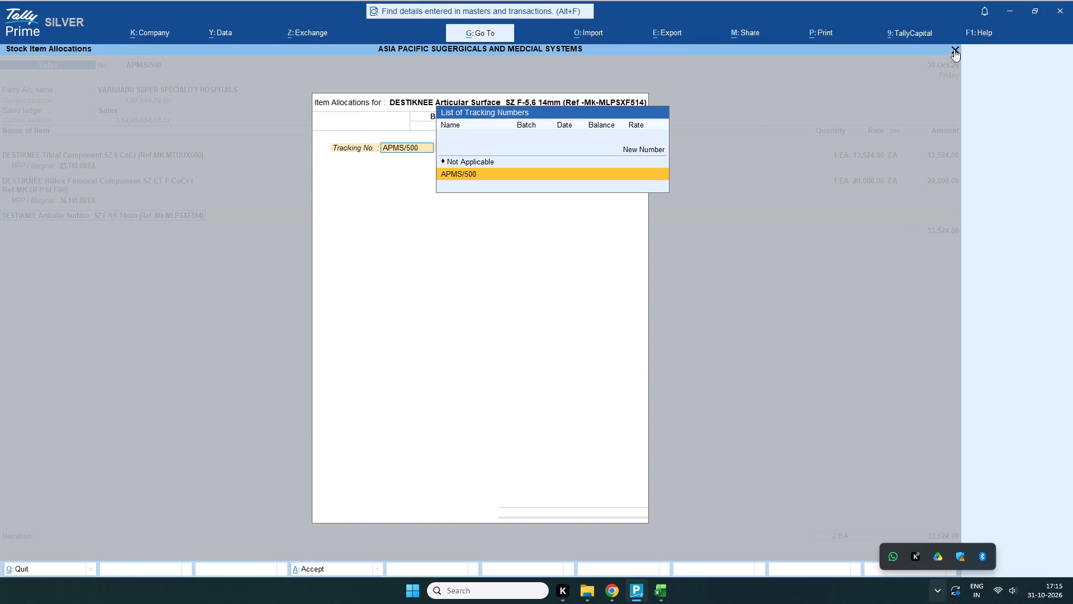
{"action": "left_click", "coordinate": [953, 49]}
In the articular surface's stock item master, set HSN/SAC to lot number C26050073 copied from Excel sheet 500, keeping the 5% GST rate.
{"action": "key", "text": "ctrl+Return"}
{"action": "key", "text": "Return"}
{"action": "key", "text": "Return"}
{"action": "key", "text": "Return"}
{"action": "key", "text": "Return"}
{"action": "key", "text": "Return"}
{"action": "key", "text": "Return"}
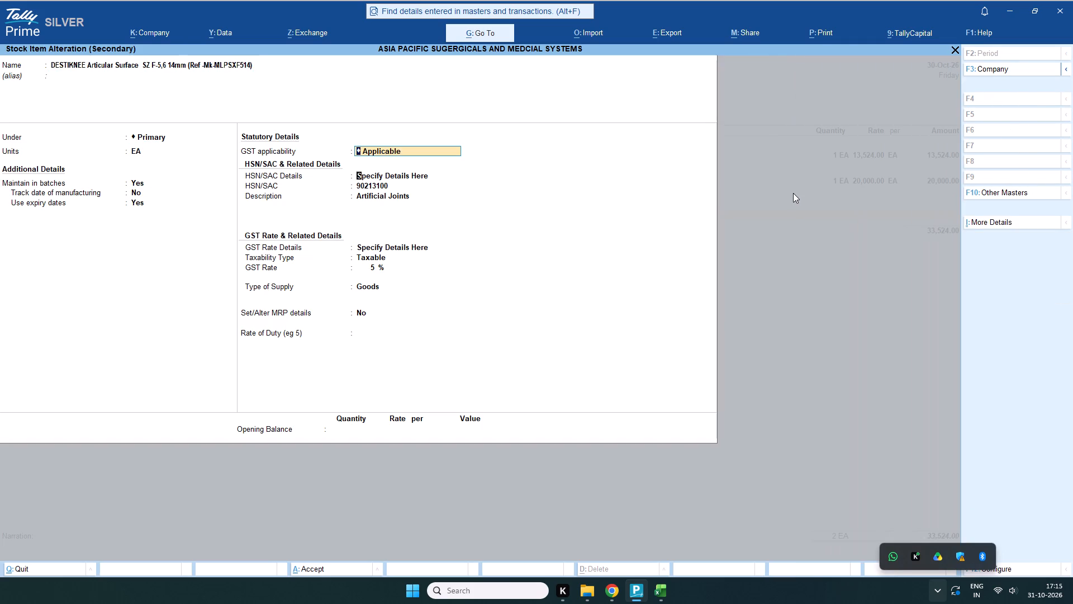
{"action": "key", "text": "Return"}
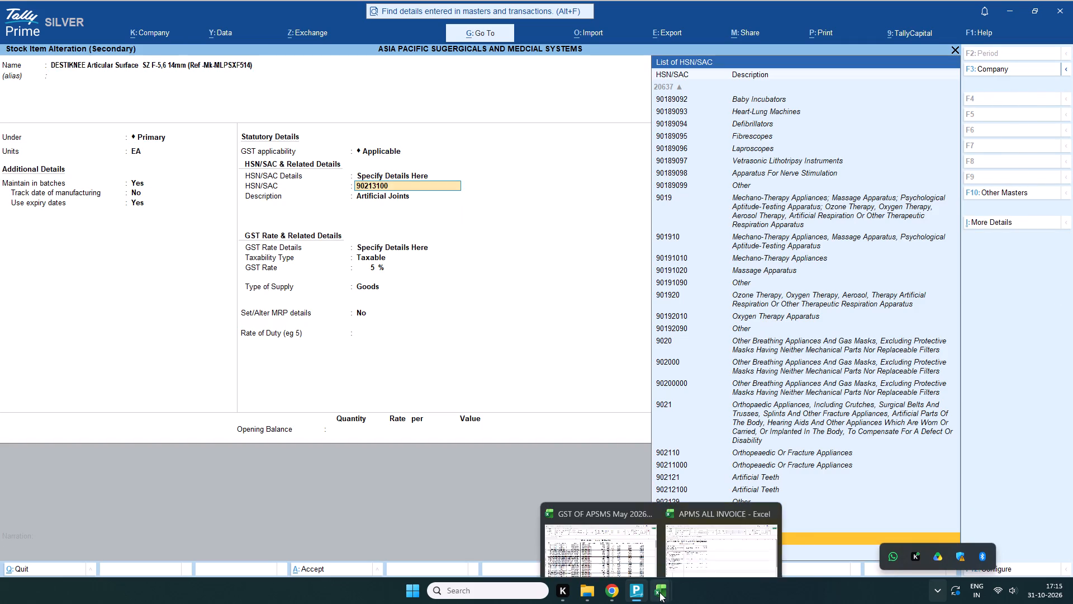
{"action": "left_click", "coordinate": [708, 538]}
{"action": "left_click", "coordinate": [220, 367]}
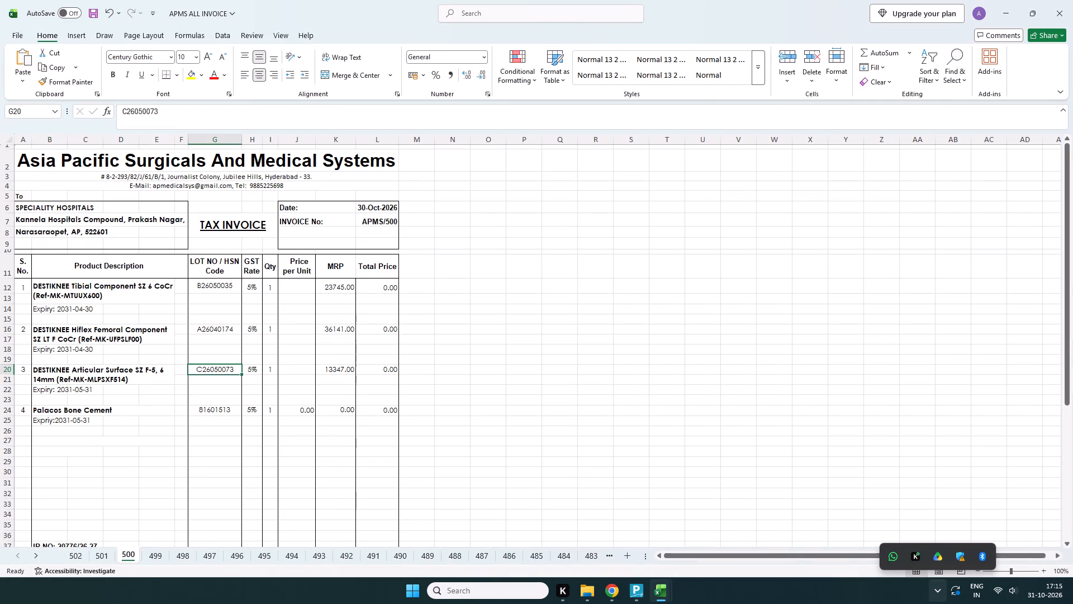
{"action": "key", "text": "ctrl+c"}
{"action": "left_click", "coordinate": [629, 523]}
{"action": "key", "text": "ctrl+v"}
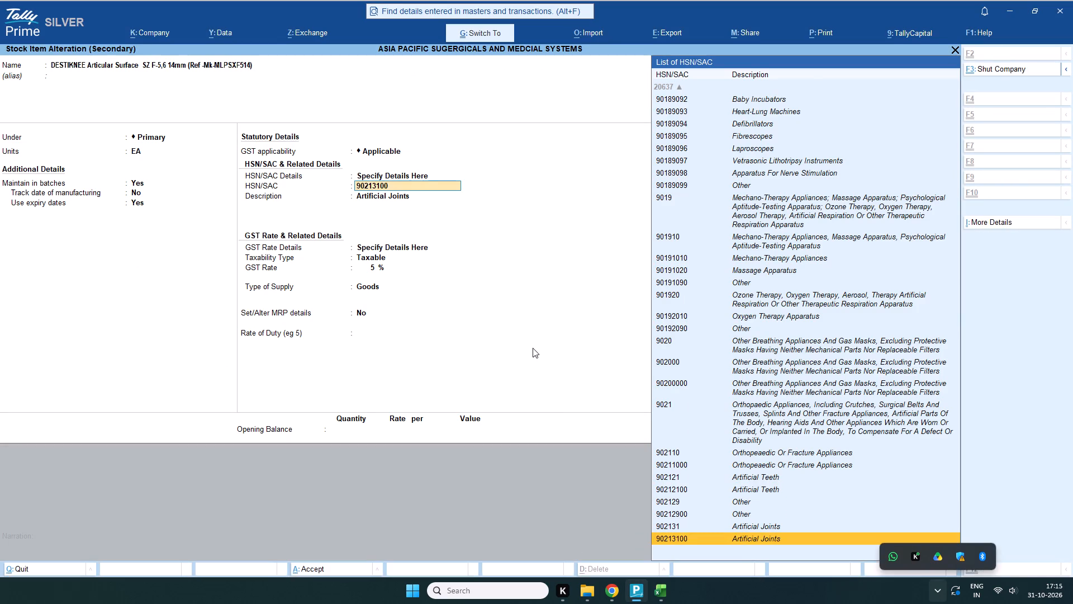
{"action": "key", "text": "Return"}
{"action": "key", "text": "Return"}
{"action": "key", "text": "Return"}
{"action": "key", "text": "Return"}
{"action": "key", "text": "Return"}
{"action": "key", "text": "Return"}
{"action": "key", "text": "Return"}
{"action": "key", "text": "Return"}
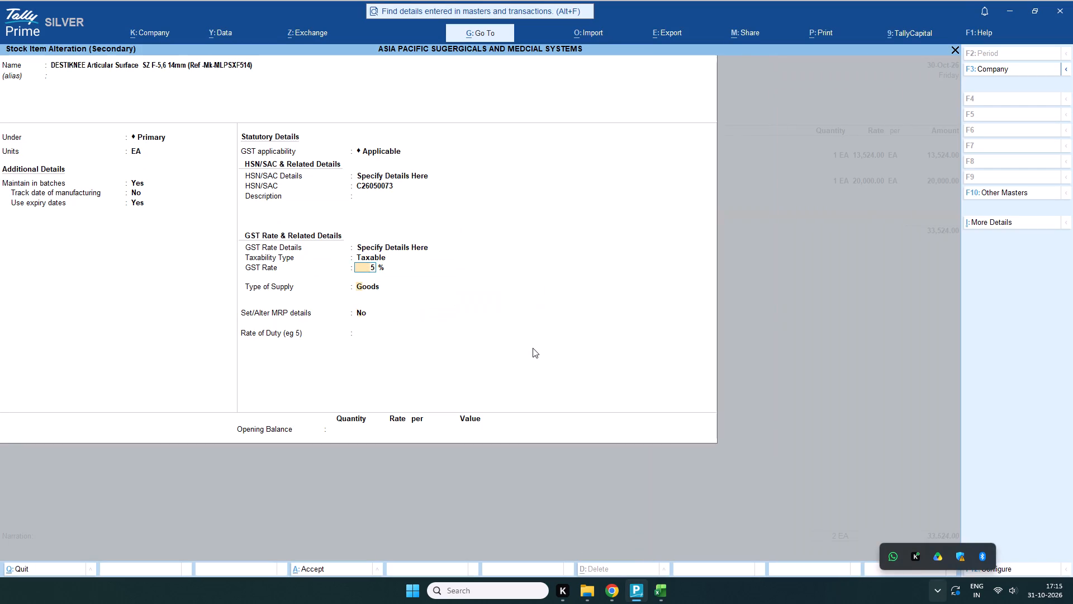
{"action": "key", "text": "Return"}
{"action": "key", "text": "Return"}
{"action": "key", "text": "Return"}
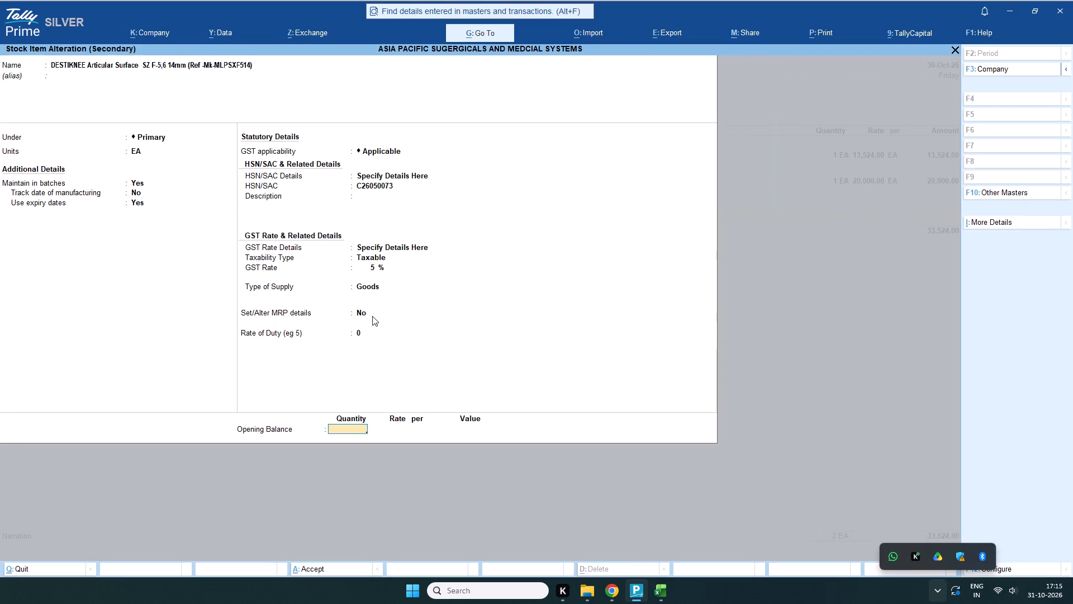
Set the articular surface's MRP to 13,347 with MRP modification in vouchers allowed, and accept the stock item master and voucher MRP.
{"action": "left_click", "coordinate": [372, 316]}
{"action": "double_click", "coordinate": [363, 311]}
{"action": "key", "text": "Return"}
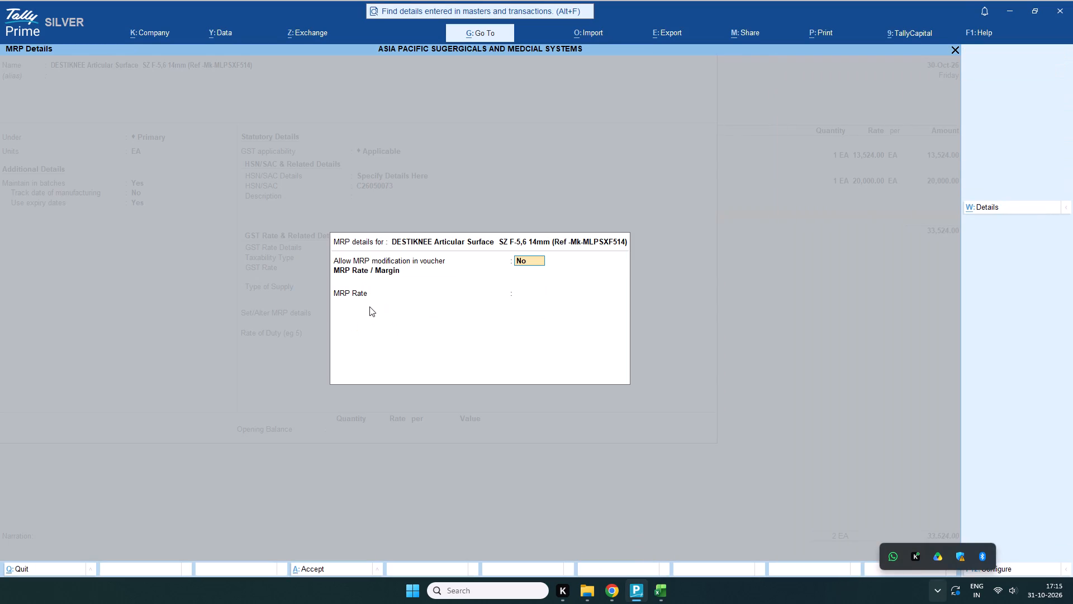
{"action": "double_click", "coordinate": [532, 261]}
{"action": "key", "text": "Return"}
{"action": "type", "text": "133"}
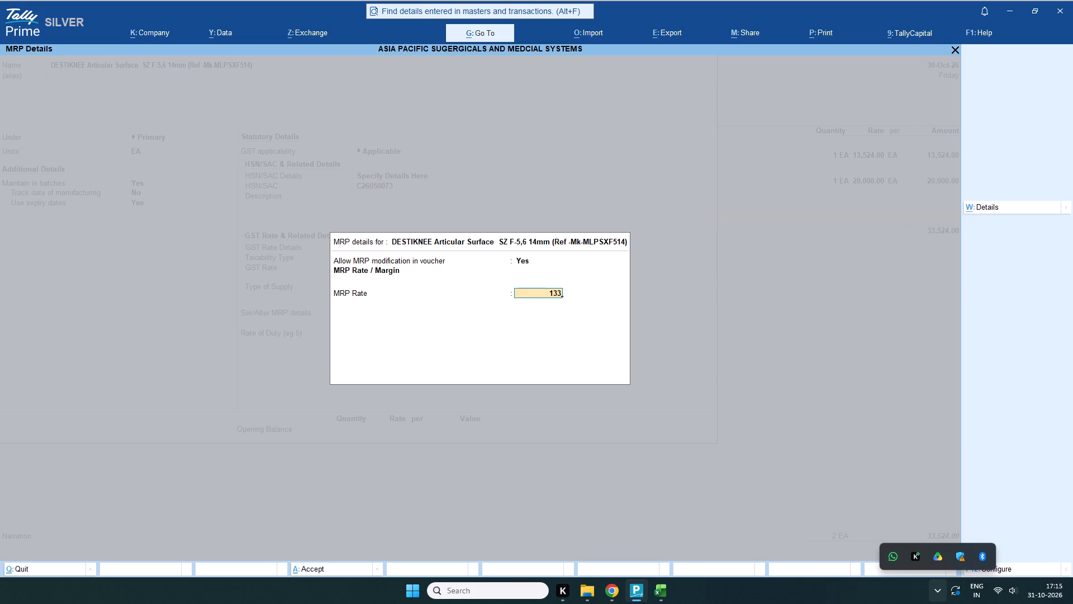
{"action": "type", "text": "47"}
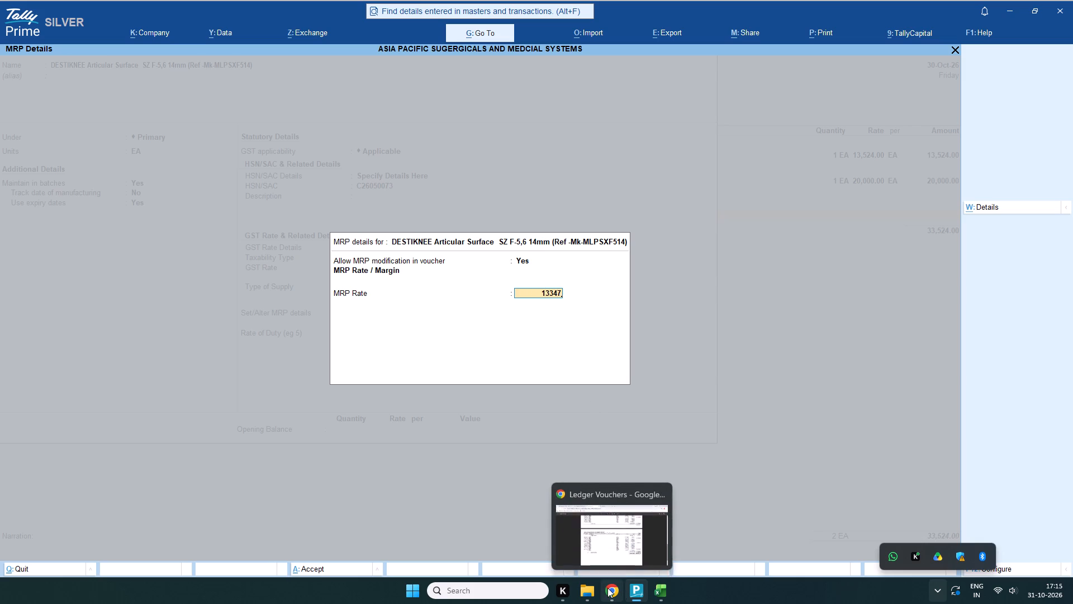
{"action": "left_click", "coordinate": [682, 543]}
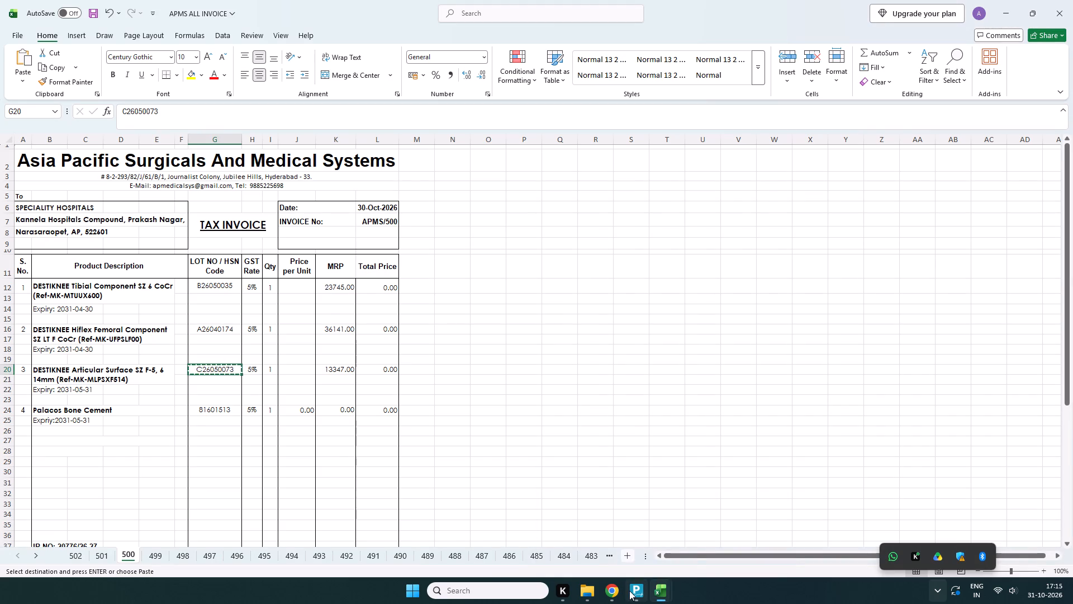
{"action": "left_click", "coordinate": [636, 531]}
{"action": "key", "text": "Return"}
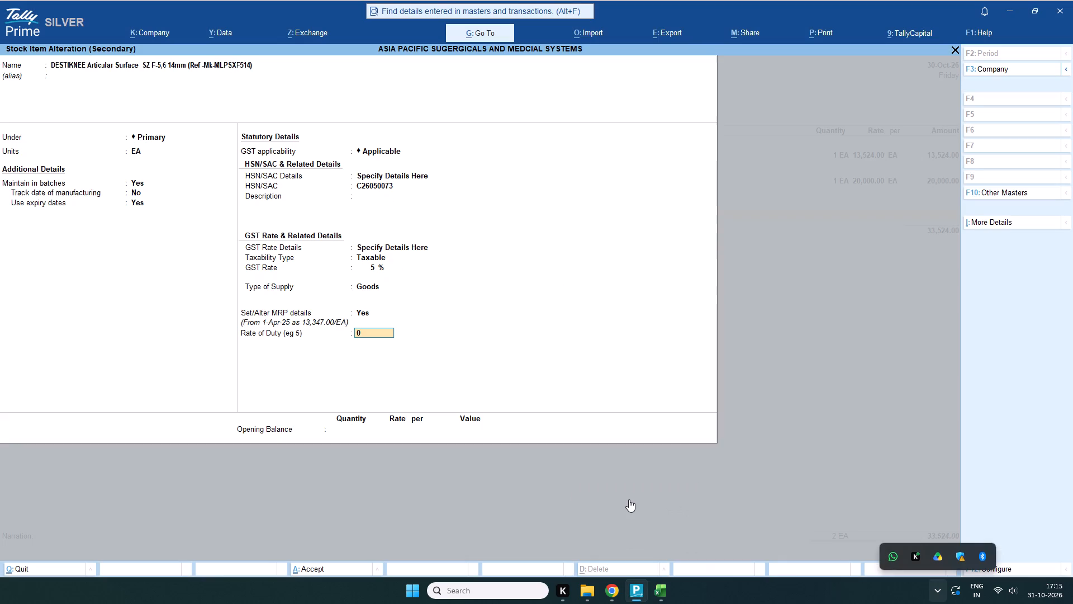
{"action": "key", "text": "Return"}
{"action": "key", "text": "Return"}
{"action": "key", "text": "Return"}
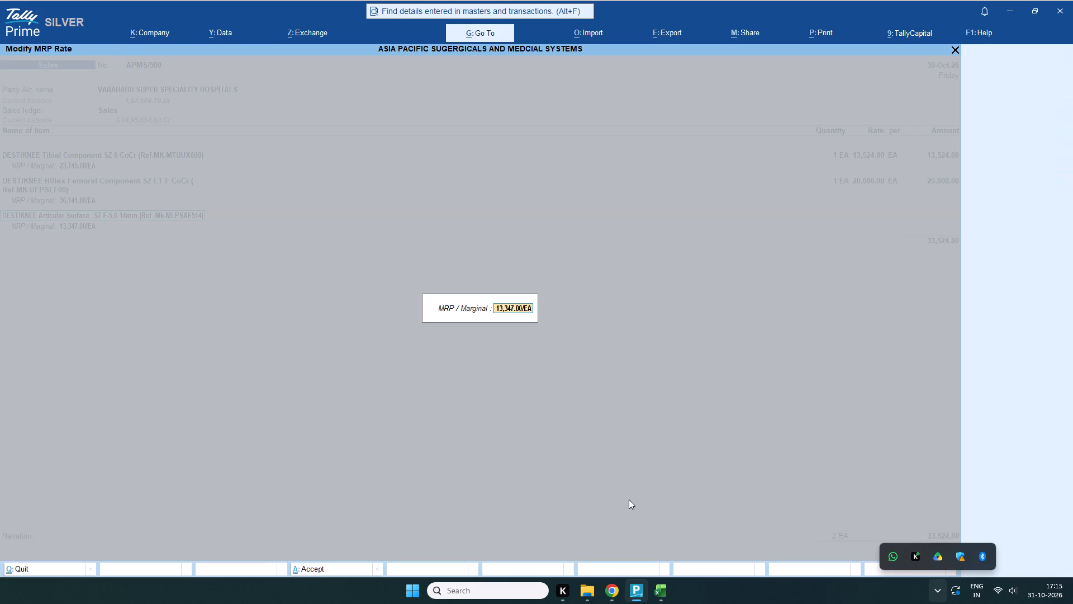
{"action": "key", "text": "Return"}
Allocate 1 EA of the articular surface from new batch C26050073 with tracking number Not Applicable.
{"action": "scroll", "coordinate": [629, 499], "scroll_direction": "up", "scroll_amount": 1}
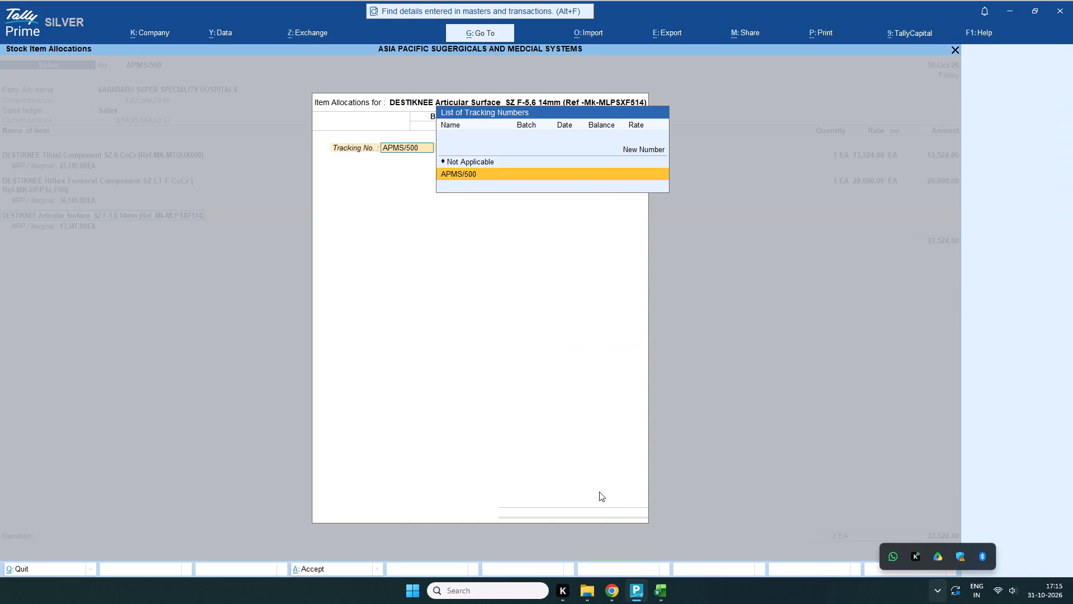
{"action": "key", "text": "Return"}
{"action": "key", "text": "ctrl+v"}
{"action": "key", "text": "Return"}
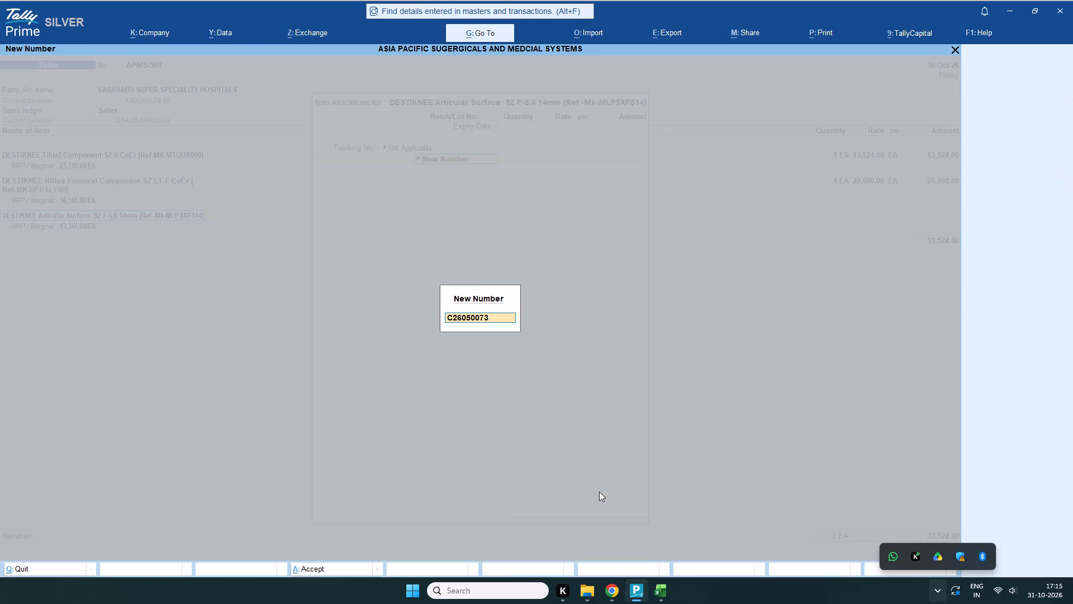
{"action": "key", "text": "Return"}
{"action": "key", "text": "1"}
{"action": "key", "text": "Return"}
{"action": "key", "text": "Return"}
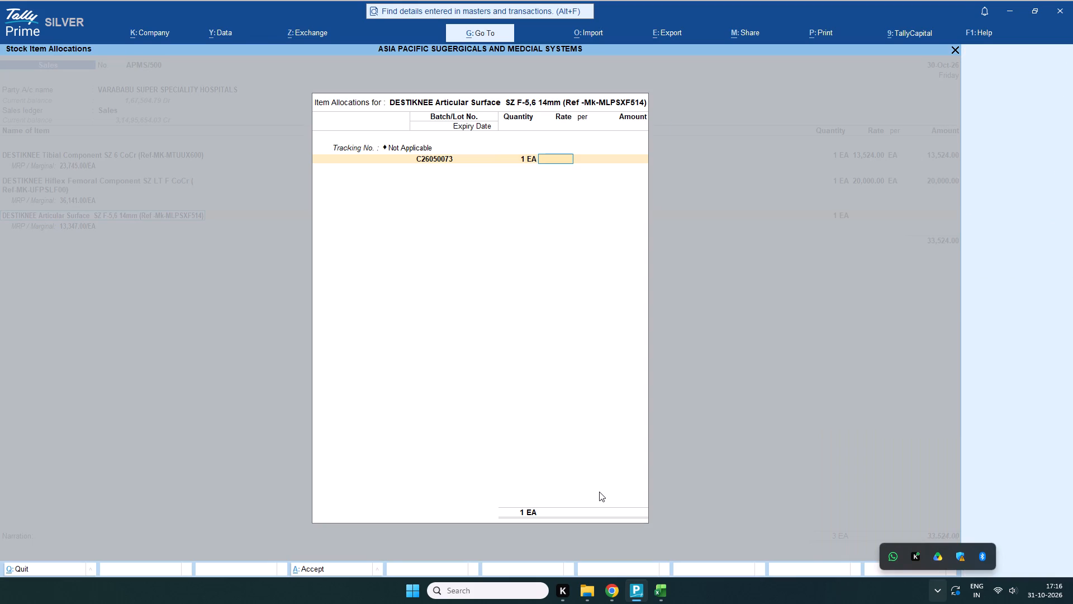
Set the articular surface's rate to 6,000 and accept the item allocation with expiry 31-05-2031 from Excel sheet 500.
{"action": "type", "text": "6000"}
{"action": "key", "text": "Return"}
{"action": "key", "text": "Return"}
{"action": "key", "text": "Return"}
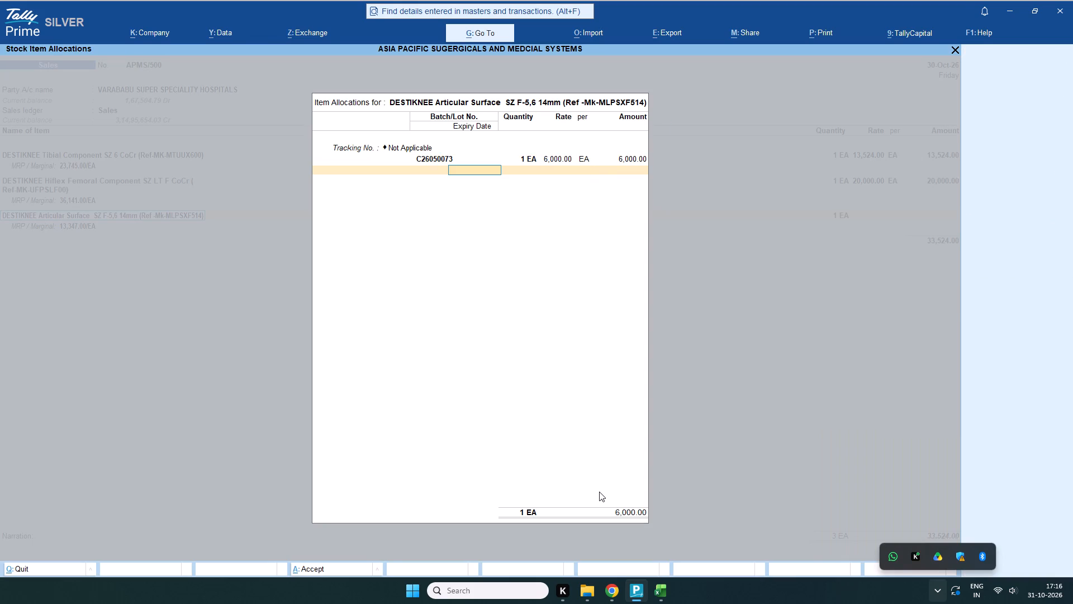
{"action": "left_click", "coordinate": [675, 536]}
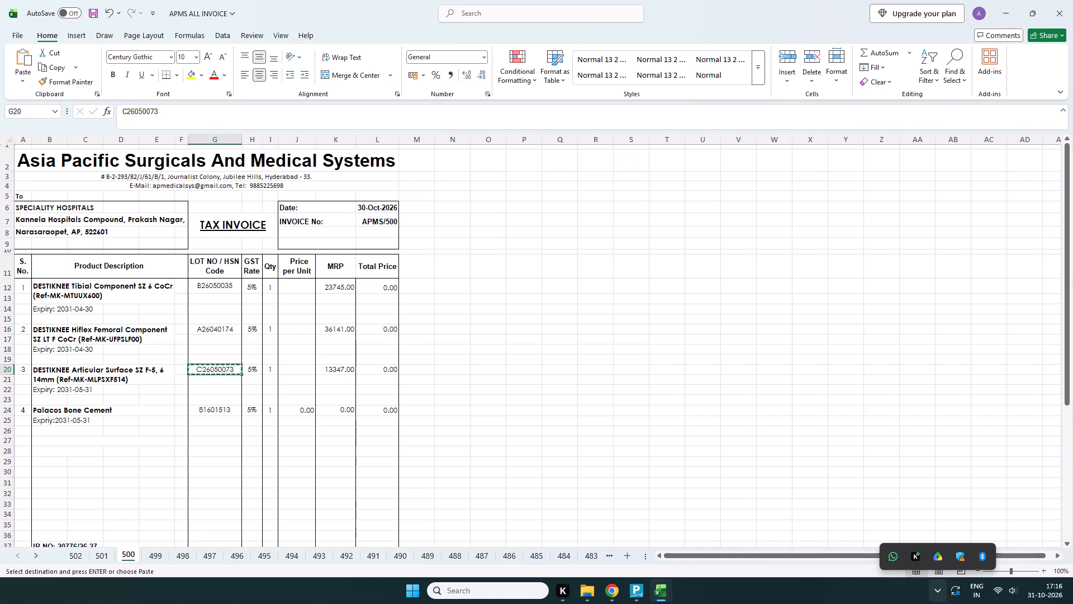
{"action": "left_click", "coordinate": [643, 532]}
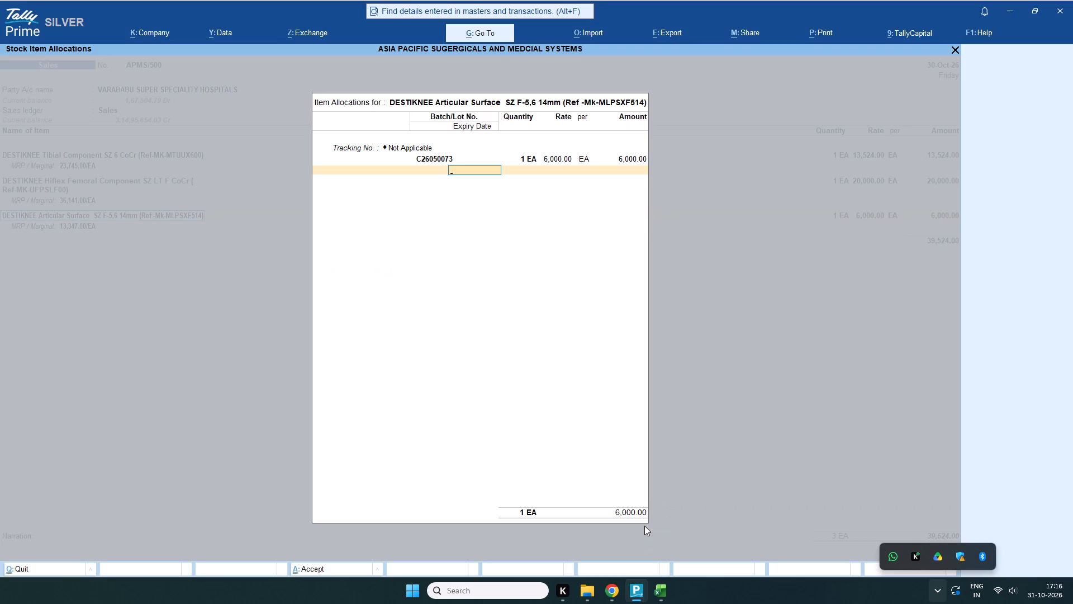
{"action": "type", "text": "31=-"}
{"action": "key", "text": "BackSpace"}
{"action": "key", "text": "BackSpace"}
{"action": "type", "text": "-05-2031"}
{"action": "key", "text": "Return"}
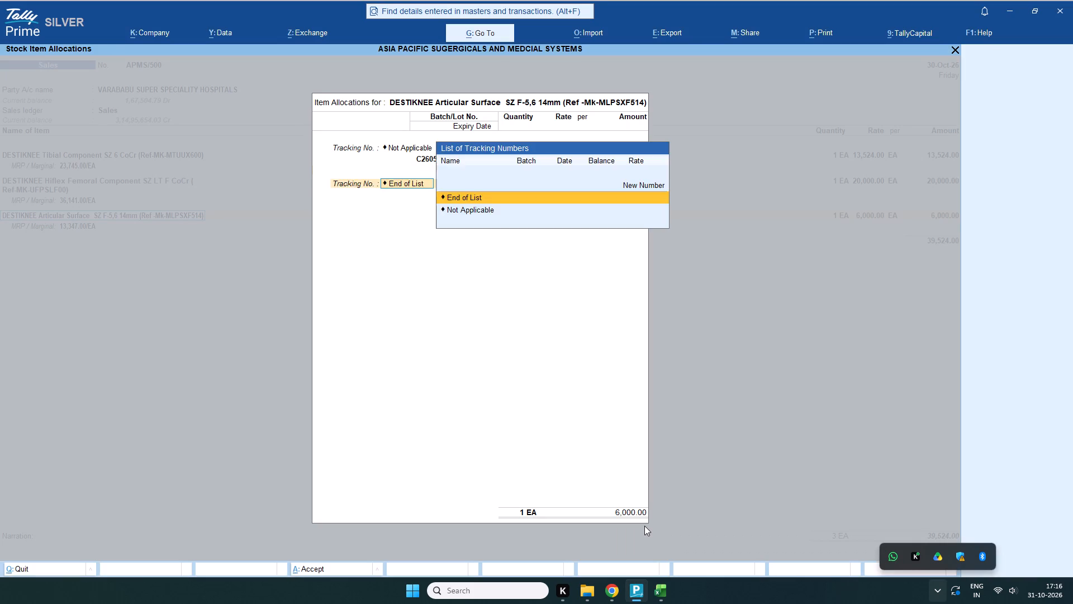
{"action": "key", "text": "Return"}
{"action": "key", "text": "Return"}
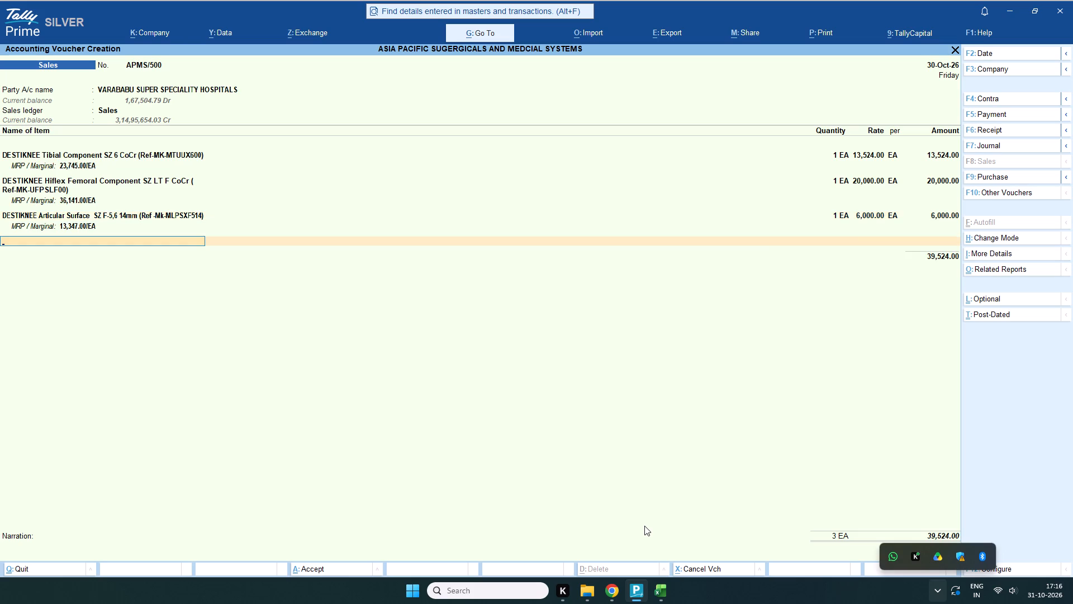
Copy the fourth product's name, Palacos Bone Cement, from Excel sheet 500 and add that item to the TallyPrime voucher.
{"action": "type", "text": "PAL"}
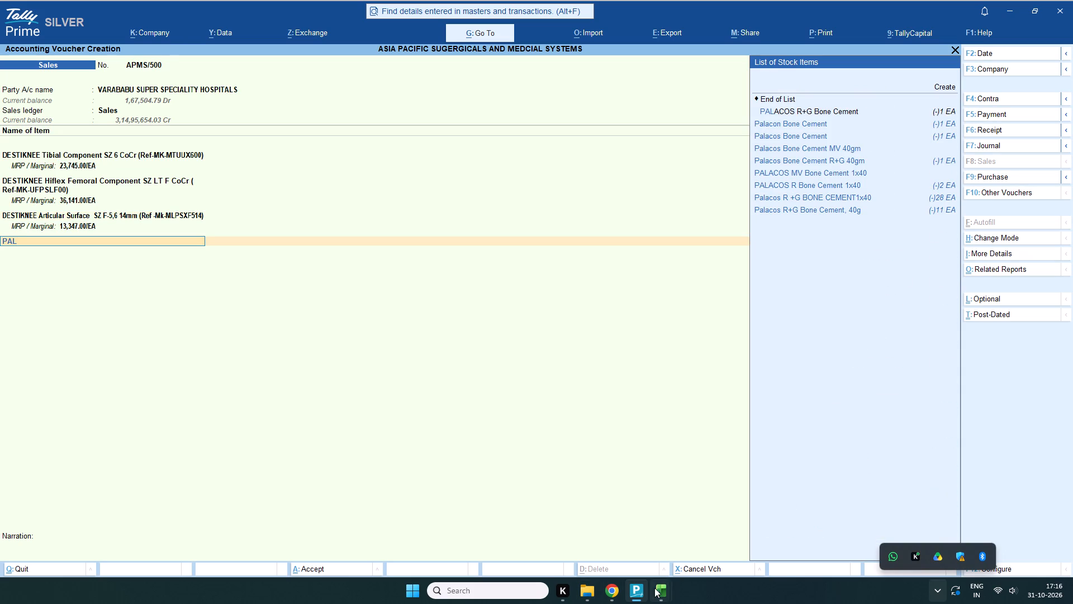
{"action": "left_click", "coordinate": [685, 523]}
{"action": "left_click", "coordinate": [82, 412]}
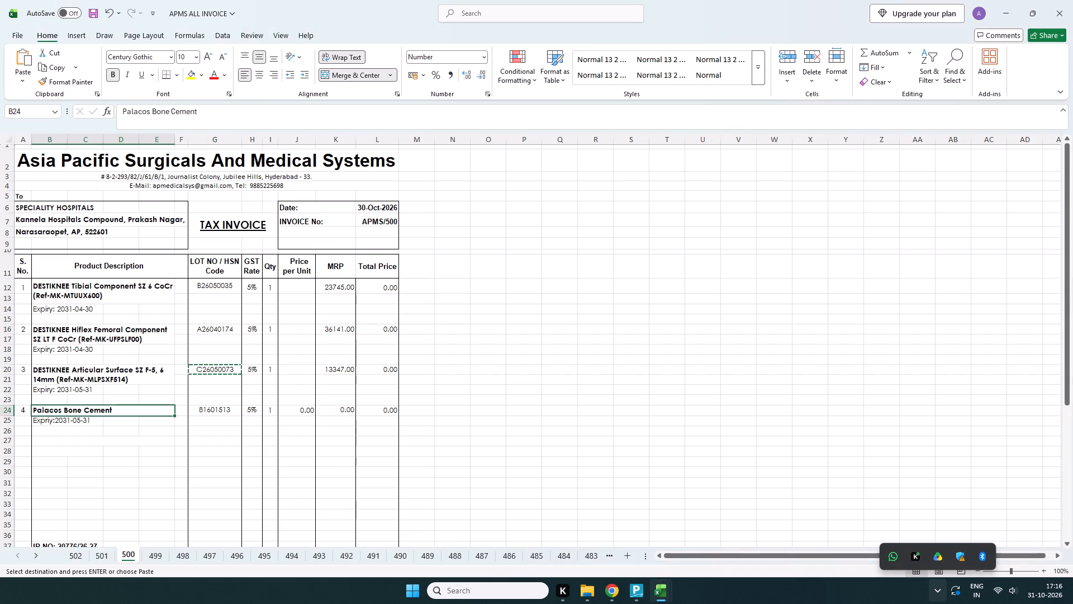
{"action": "key", "text": "ctrl+c"}
{"action": "left_click_drag", "start_coordinate": [629, 539], "coordinate": [613, 531]}
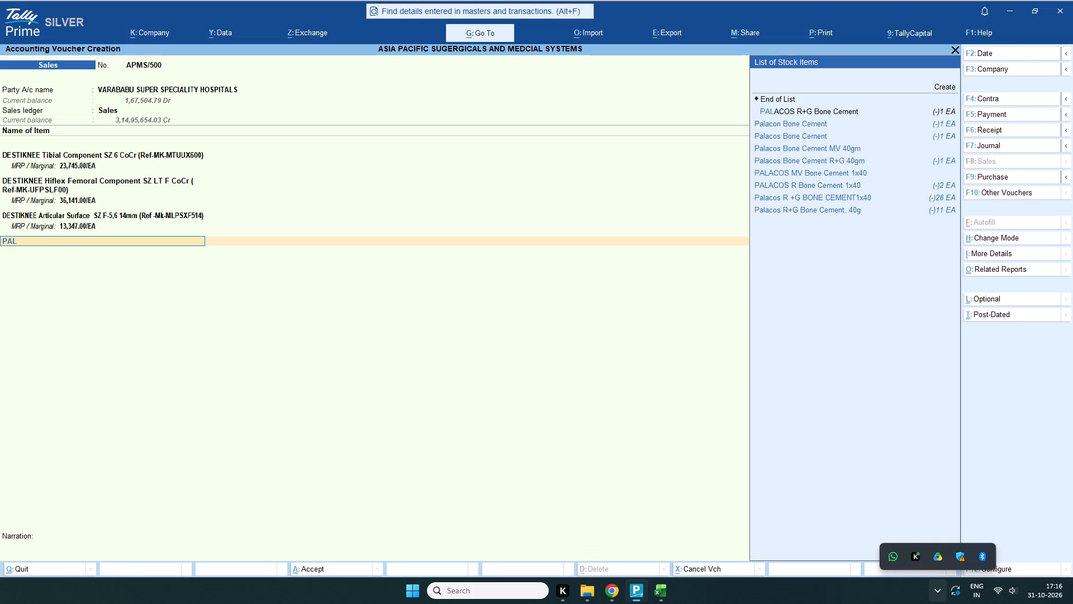
{"action": "key", "text": "ctrl+v"}
{"action": "left_click", "coordinate": [40, 242]}
{"action": "key", "text": "BackSpace"}
{"action": "key", "text": "BackSpace"}
{"action": "key", "text": "BackSpace"}
{"action": "key", "text": "BackSpace"}
{"action": "key", "text": "Return"}
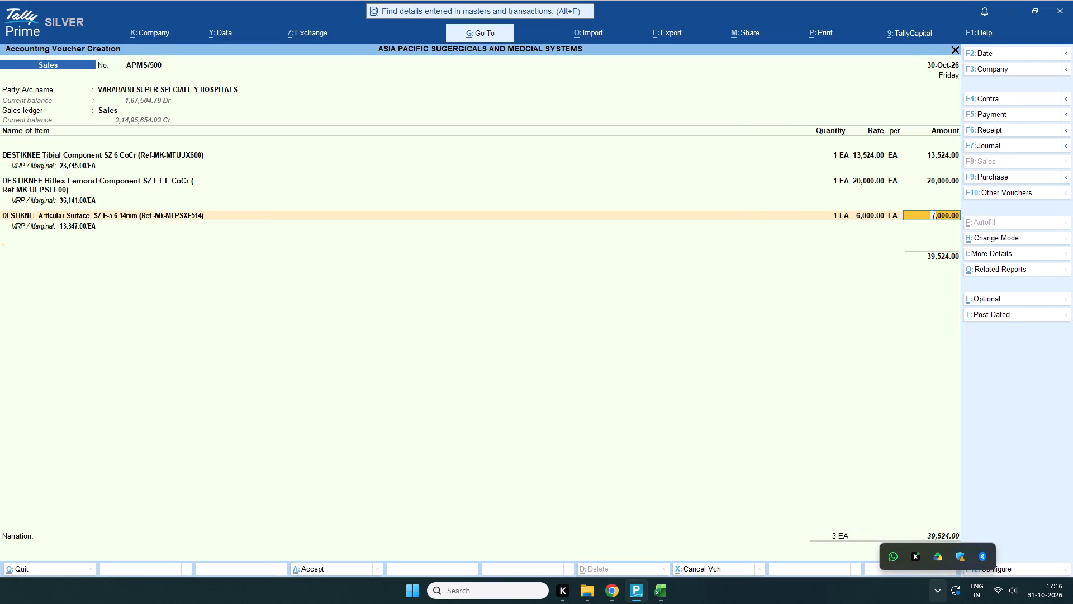
{"action": "key", "text": "ctrl+v"}
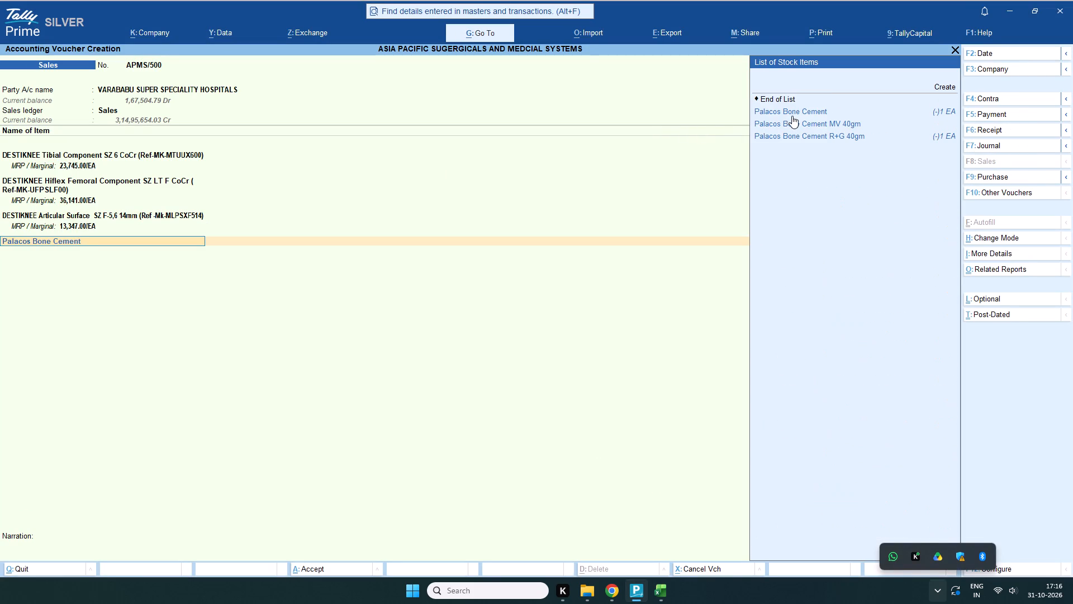
{"action": "left_click", "coordinate": [795, 112]}
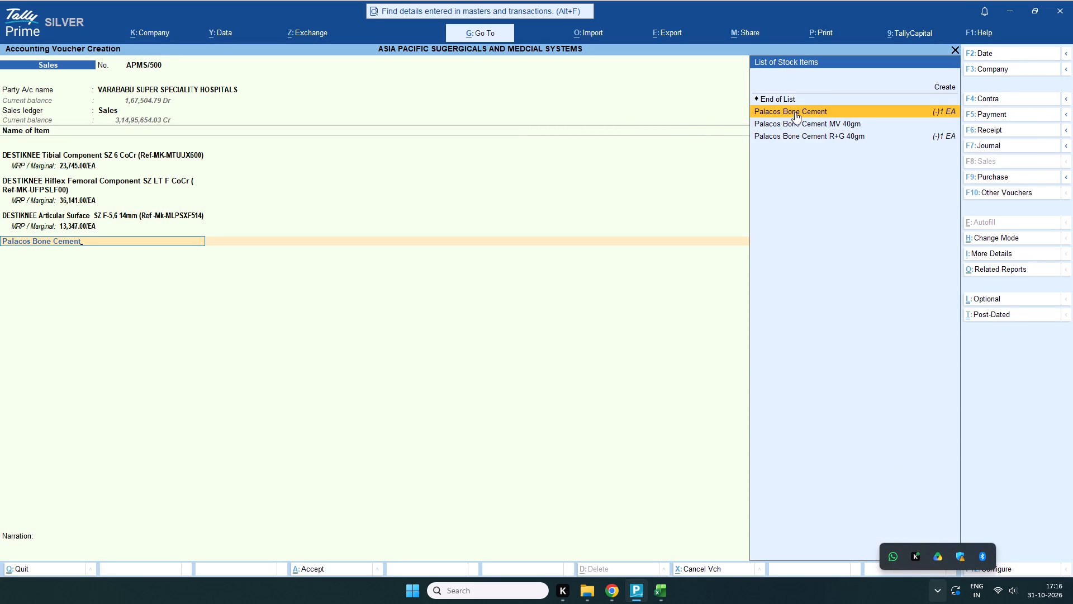
{"action": "double_click", "coordinate": [795, 112]}
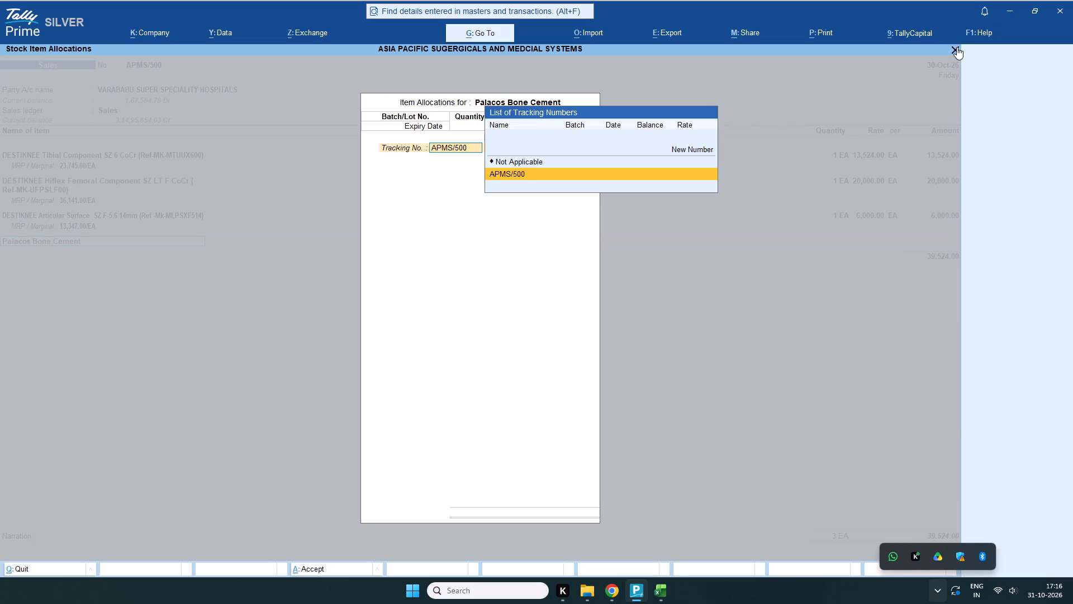
In the Palacos Bone Cement stock item master, enter lot number 81601513 copied from Excel sheet 500 as HSN/SAC.
{"action": "left_click", "coordinate": [957, 47]}
{"action": "key", "text": "ctrl+Return"}
{"action": "key", "text": "Return"}
{"action": "key", "text": "Return"}
{"action": "key", "text": "Return"}
{"action": "key", "text": "Return"}
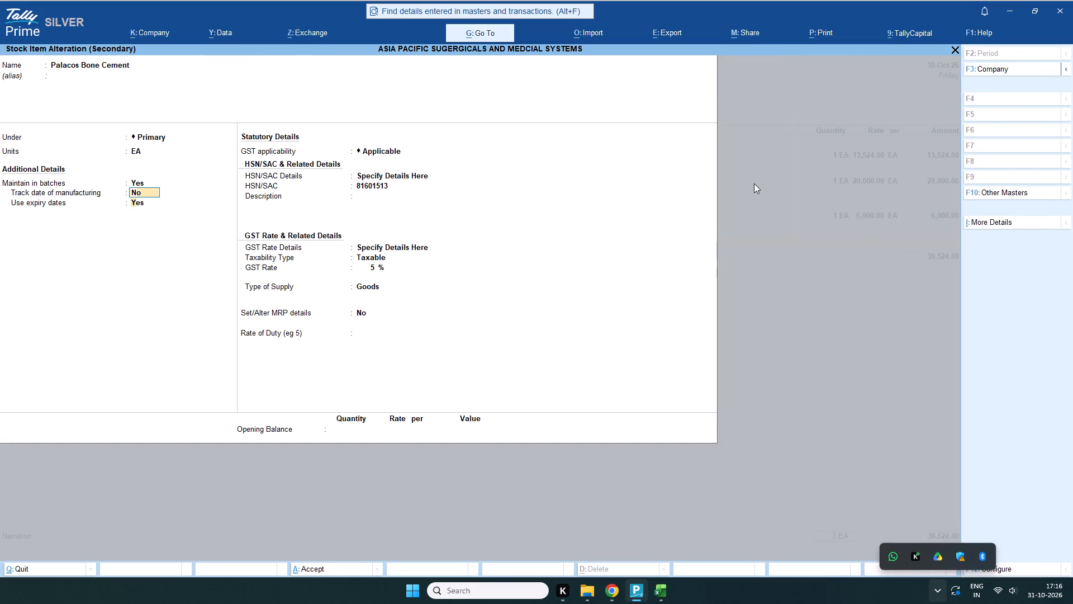
{"action": "left_click", "coordinate": [383, 155]}
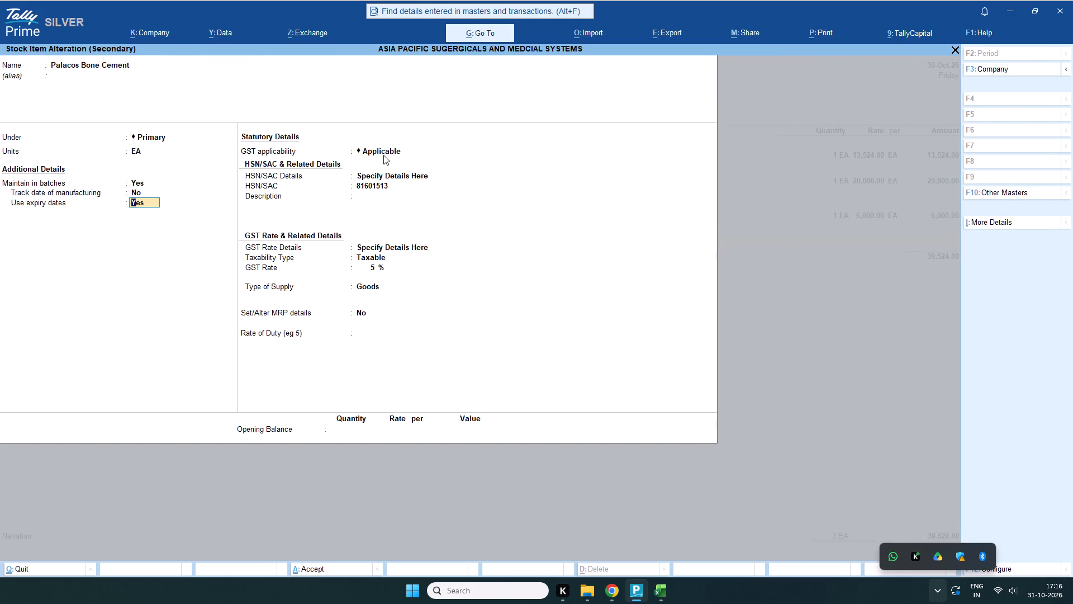
{"action": "key", "text": "Return"}
{"action": "key", "text": "Return"}
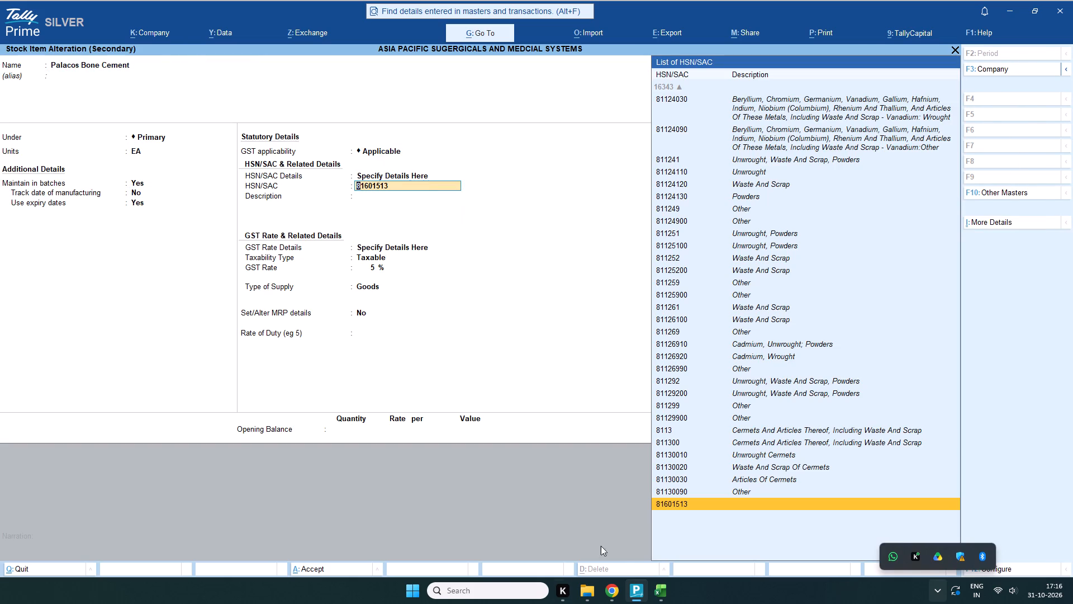
{"action": "left_click", "coordinate": [680, 520]}
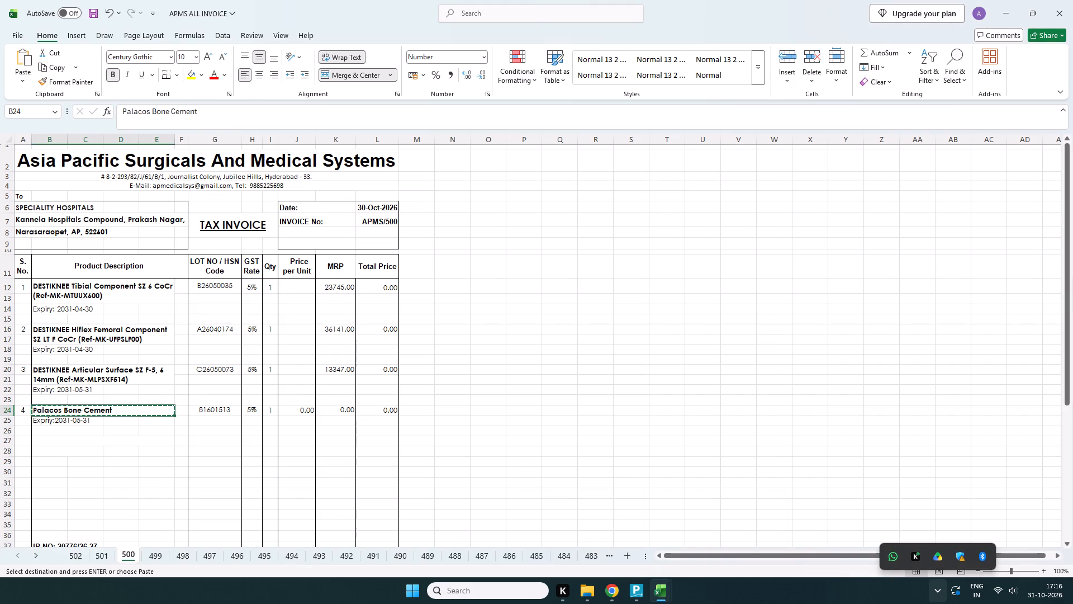
{"action": "left_click", "coordinate": [215, 413]}
{"action": "key", "text": "ctrl+c"}
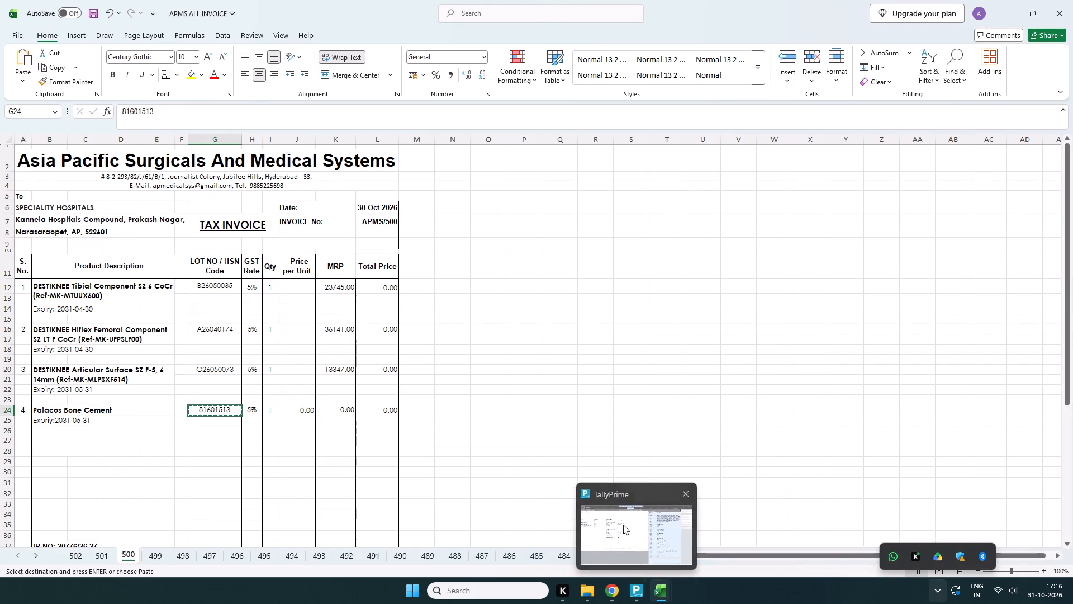
{"action": "left_click", "coordinate": [623, 525]}
{"action": "key", "text": "ctrl+v"}
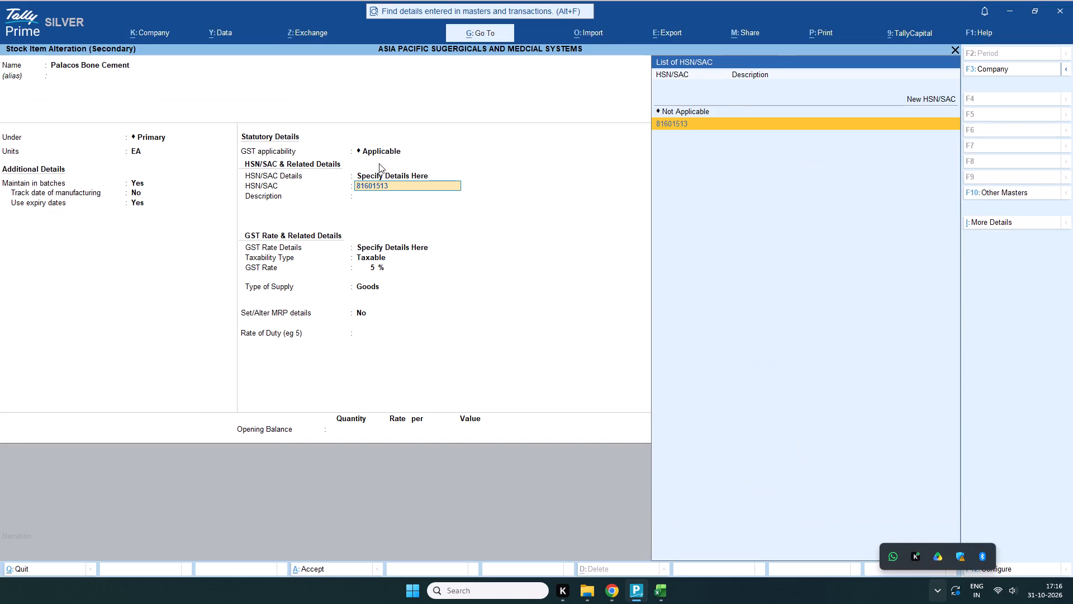
Check the bone cement row in Excel and accept its stock item master, keeping 5% GST and MRP details at No.
{"action": "left_click", "coordinate": [694, 517]}
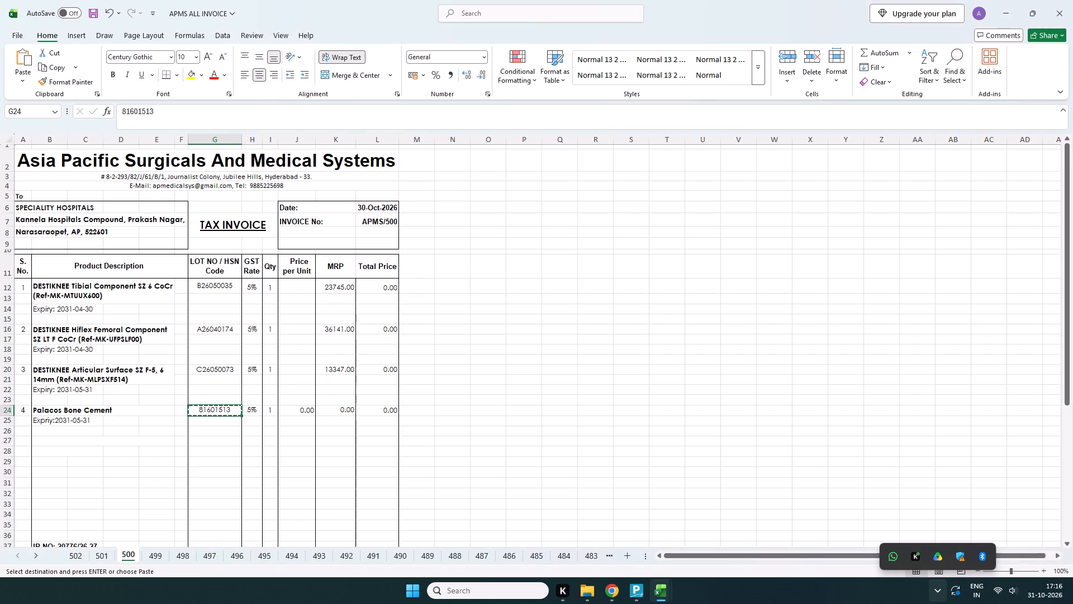
{"action": "left_click", "coordinate": [632, 522]}
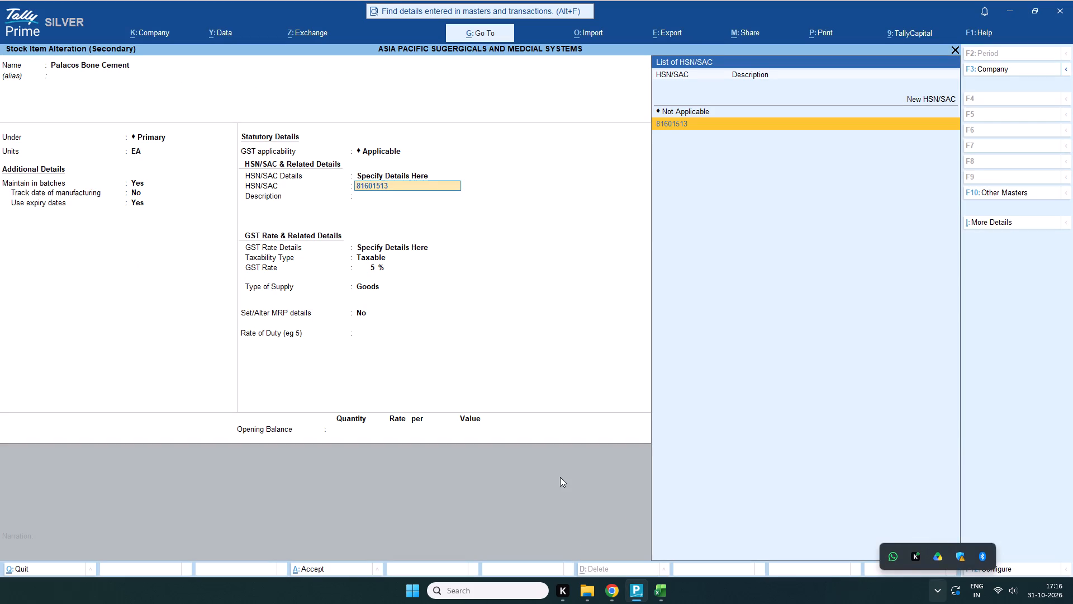
{"action": "key", "text": "Return"}
{"action": "key", "text": "Return"}
{"action": "key", "text": "Return"}
{"action": "key", "text": "Return"}
{"action": "key", "text": "Return"}
{"action": "key", "text": "Return"}
{"action": "key", "text": "Return"}
{"action": "key", "text": "Return"}
{"action": "key", "text": "Return"}
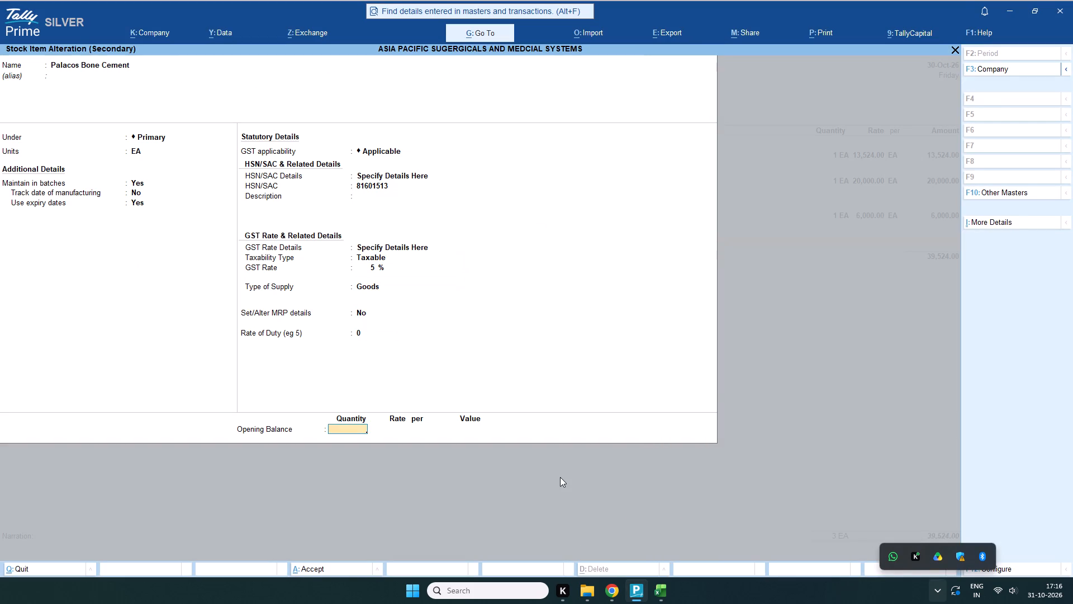
{"action": "key", "text": "Return"}
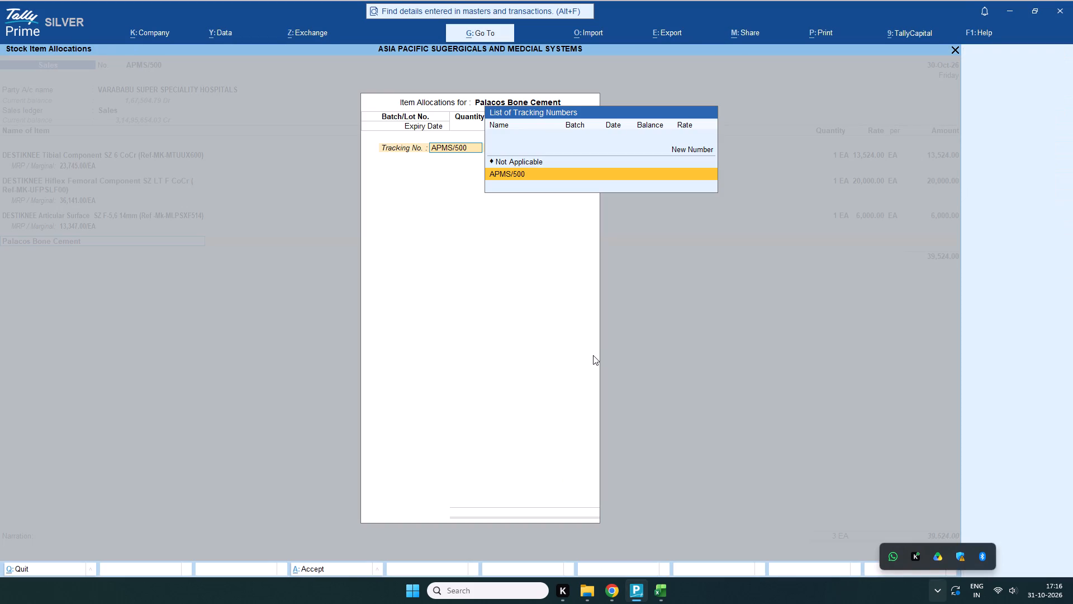
Allocate 1 EA of Palacos Bone Cement from batch 81601513 with tracking number Not Applicable, leaving rate and amount blank.
{"action": "scroll", "coordinate": [593, 355], "scroll_direction": "up", "scroll_amount": 1}
{"action": "key", "text": "Return"}
{"action": "key", "text": "ctrl+v"}
{"action": "key", "text": "Return"}
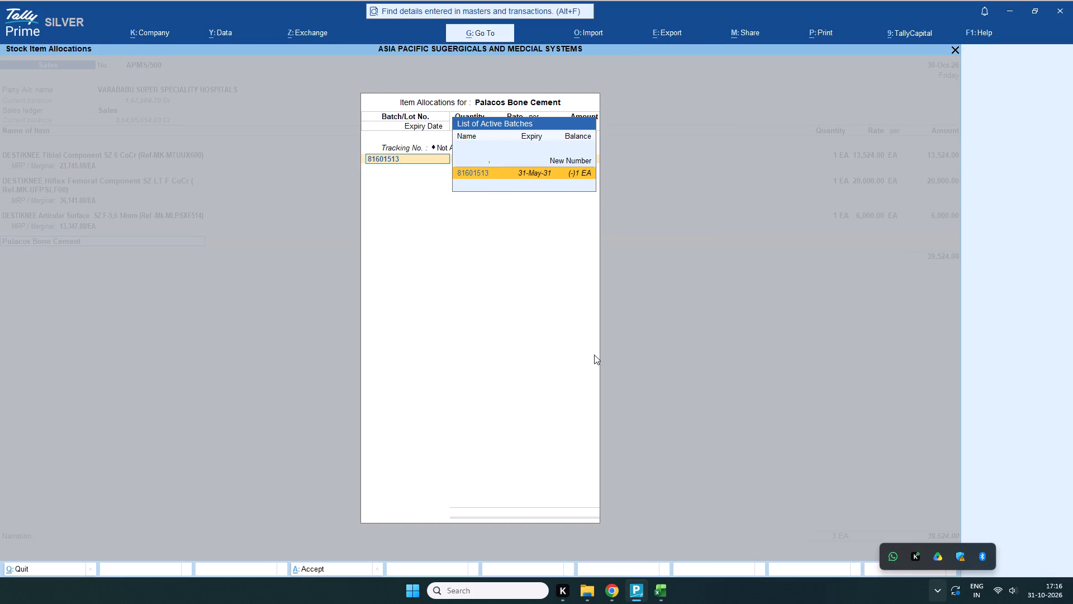
{"action": "key", "text": "1"}
{"action": "key", "text": "Return"}
{"action": "key", "text": "Return"}
{"action": "key", "text": "Return"}
{"action": "key", "text": "Return"}
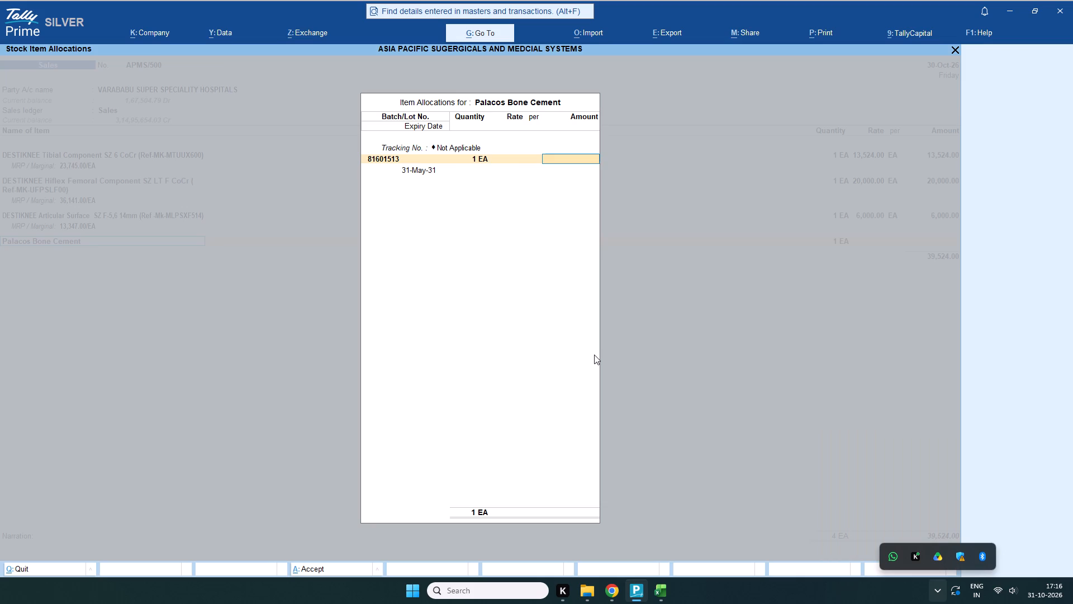
{"action": "key", "text": "Return"}
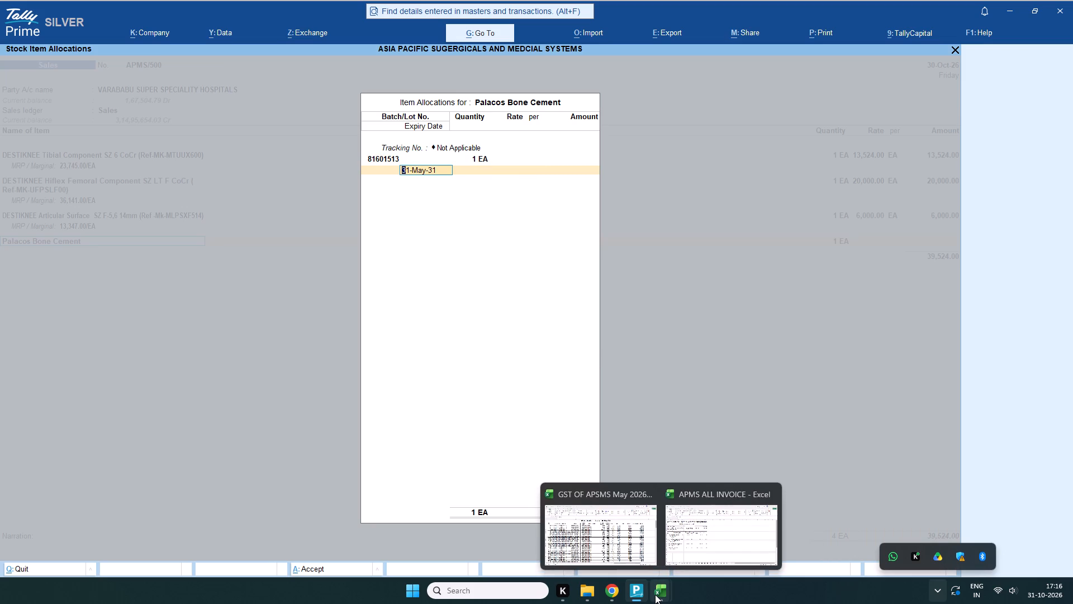
Check the bone cement's expiry in Excel sheet 500 and accept its TallyPrime item allocation with expiry 31-May-31.
{"action": "left_click", "coordinate": [700, 535]}
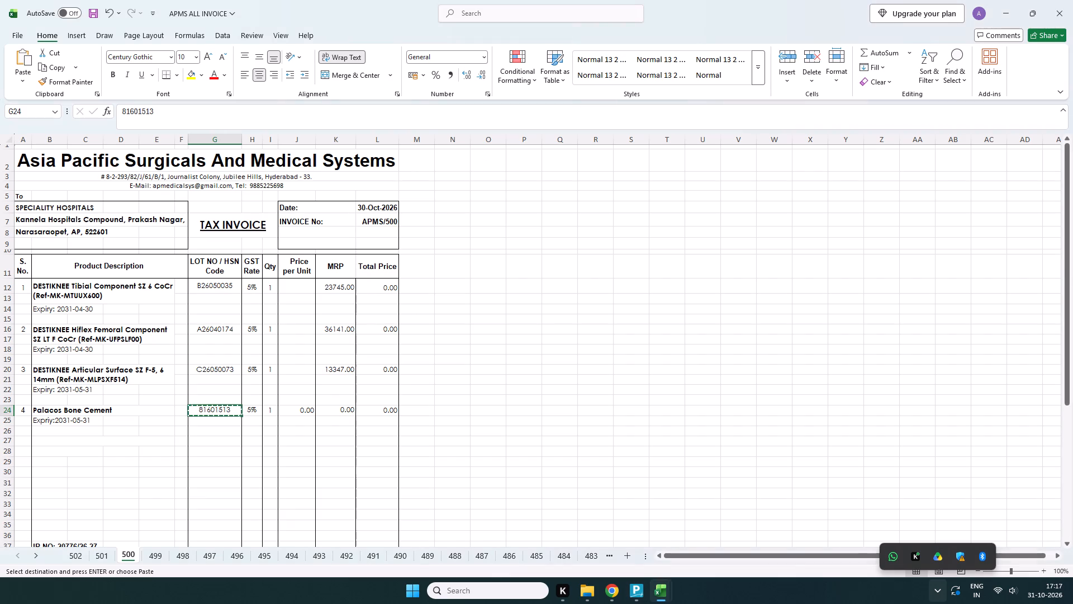
{"action": "scroll", "coordinate": [616, 512], "scroll_direction": "down", "scroll_amount": 3}
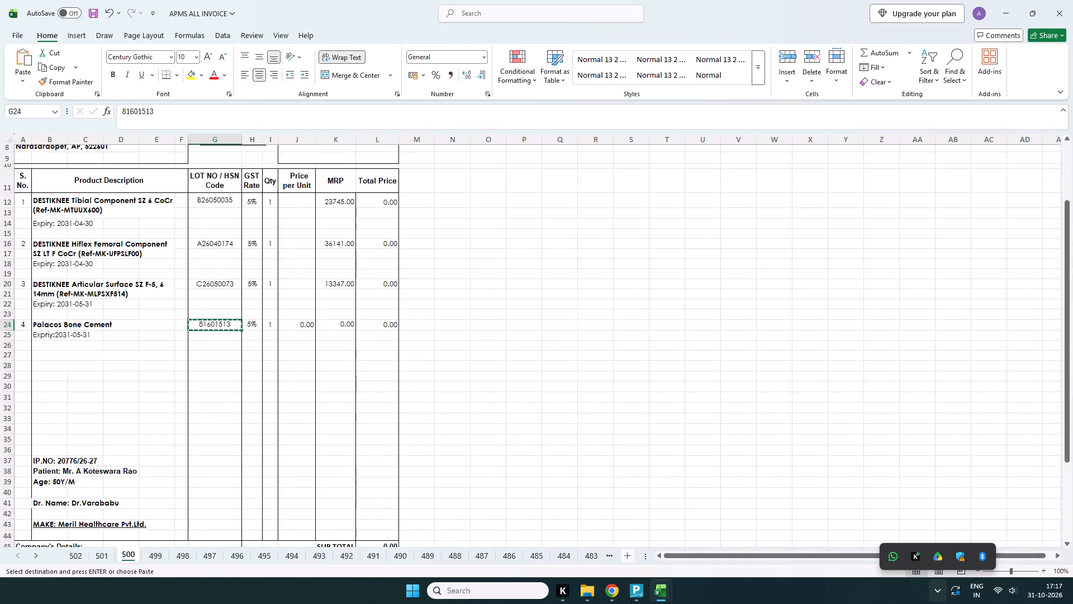
{"action": "left_click", "coordinate": [637, 538]}
{"action": "key", "text": "Return"}
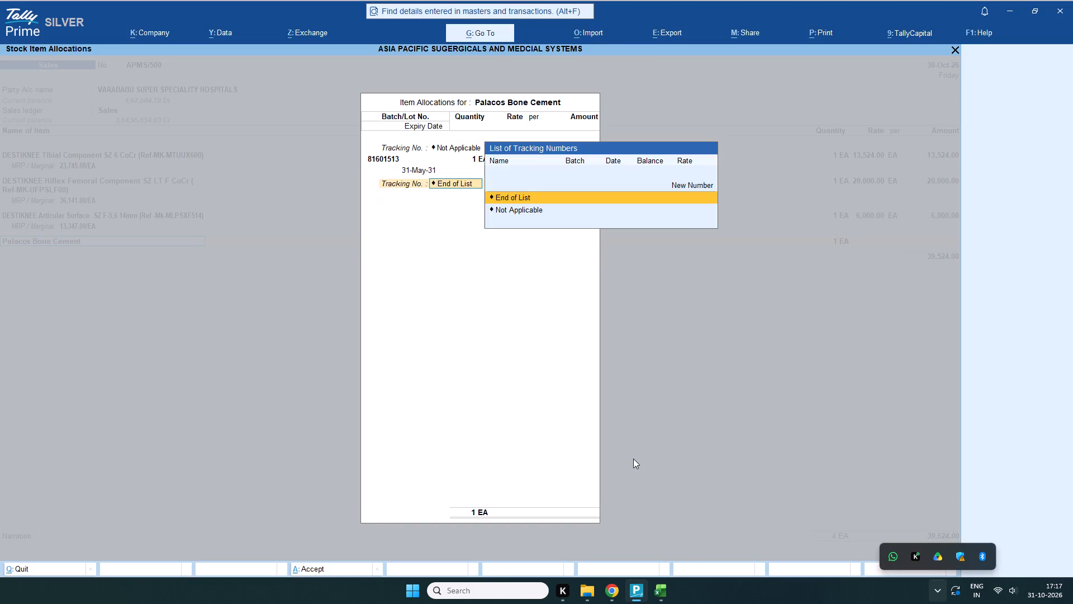
{"action": "key", "text": "Return"}
{"action": "key", "text": "Return"}
{"action": "key", "text": "Return"}
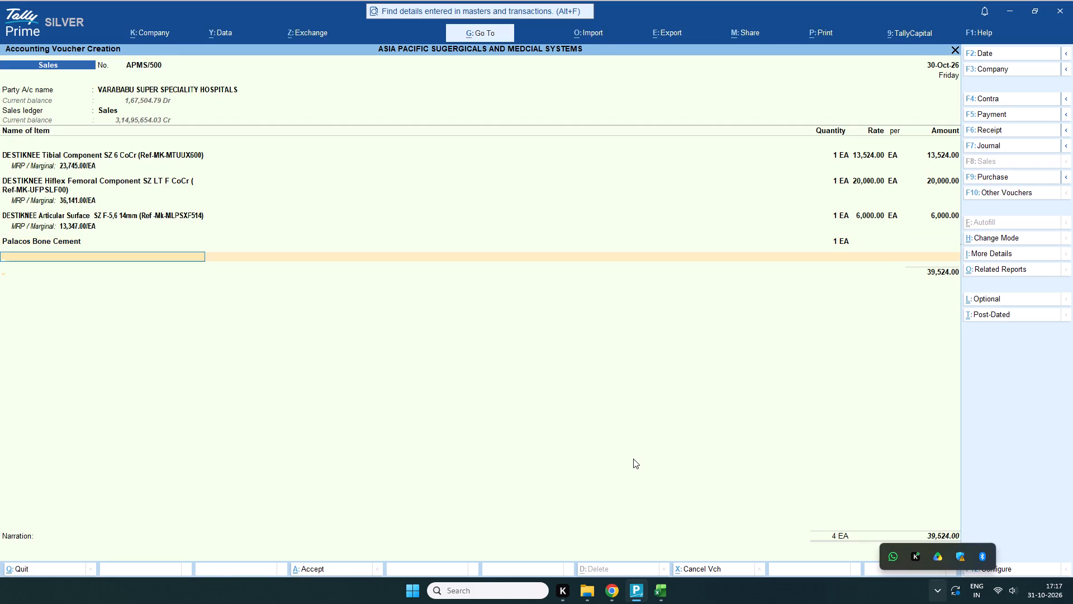
Add the Igst ledger below the items in the APMS/500 sales voucher.
{"action": "type", "text": "IG"}
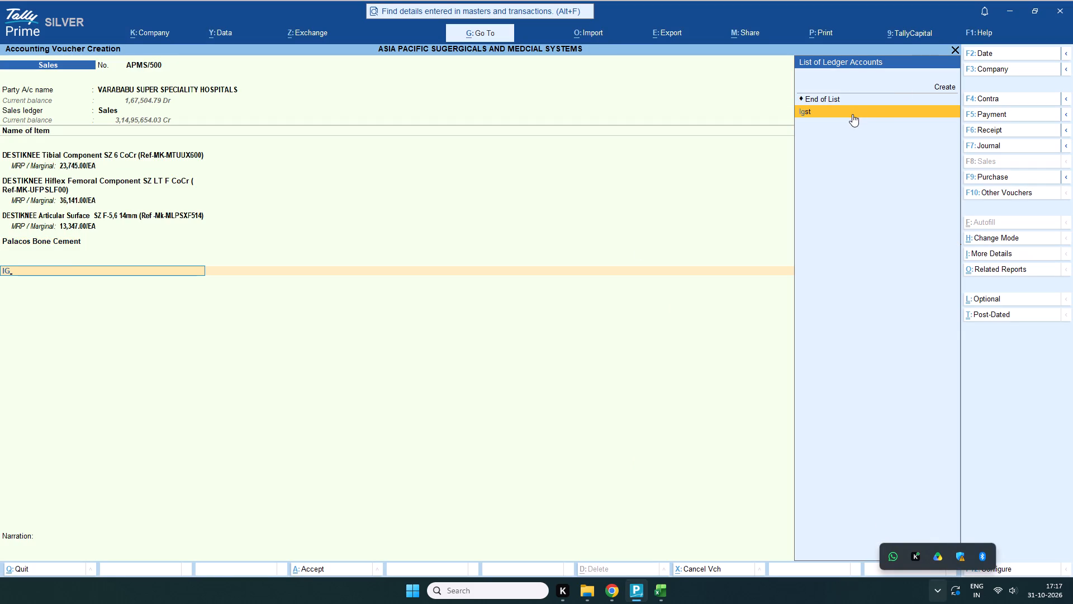
{"action": "left_click", "coordinate": [851, 112]}
{"action": "scroll", "coordinate": [745, 396], "scroll_direction": "down", "scroll_amount": 2}
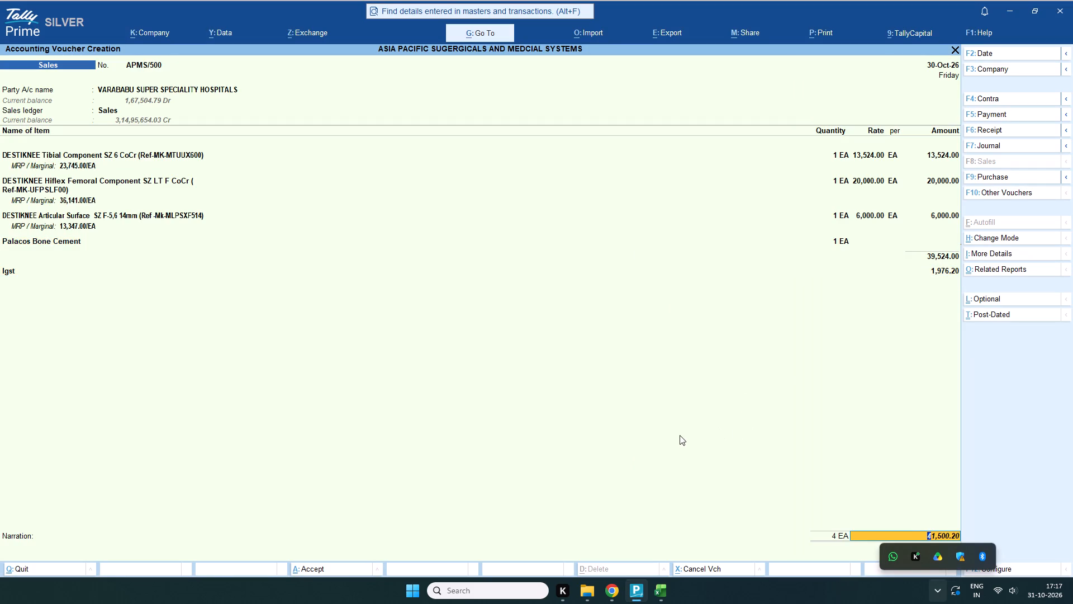
Copy the IP number, patient, age and doctor block from Excel sheet 500 into the TallyPrime sales voucher's narration.
{"action": "left_click", "coordinate": [715, 512]}
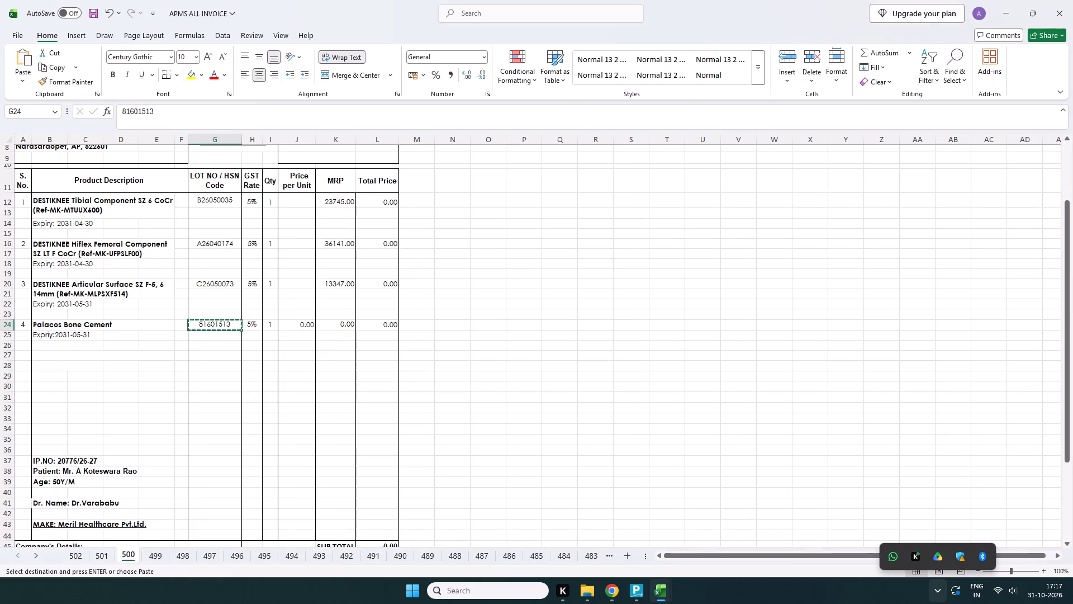
{"action": "left_click_drag", "start_coordinate": [32, 452], "coordinate": [142, 483]}
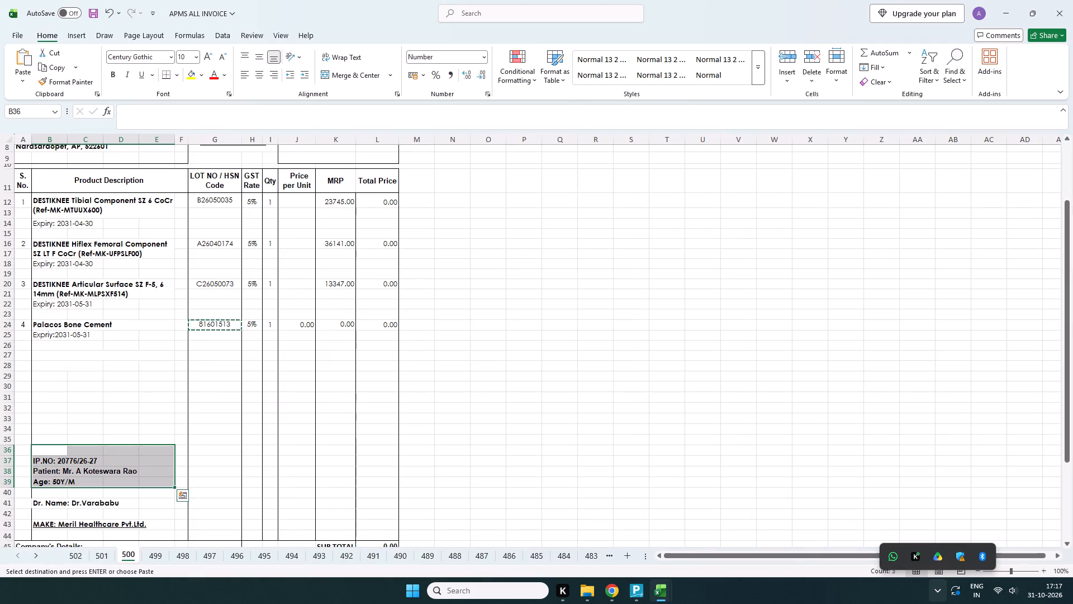
{"action": "left_click", "coordinate": [158, 513]}
{"action": "left_click", "coordinate": [561, 431]}
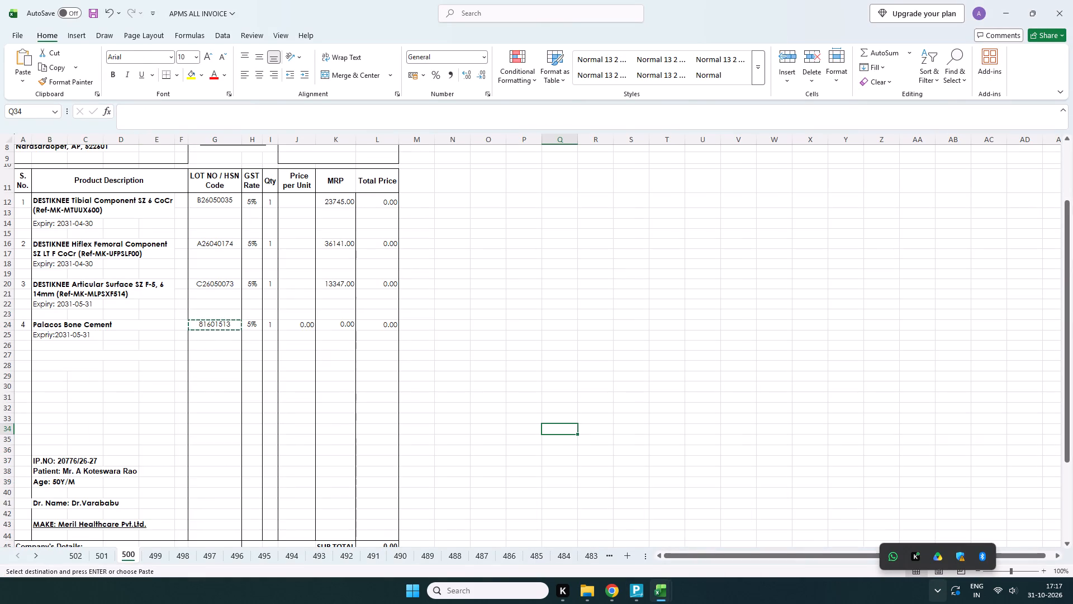
{"action": "left_click_drag", "start_coordinate": [36, 454], "coordinate": [145, 508]}
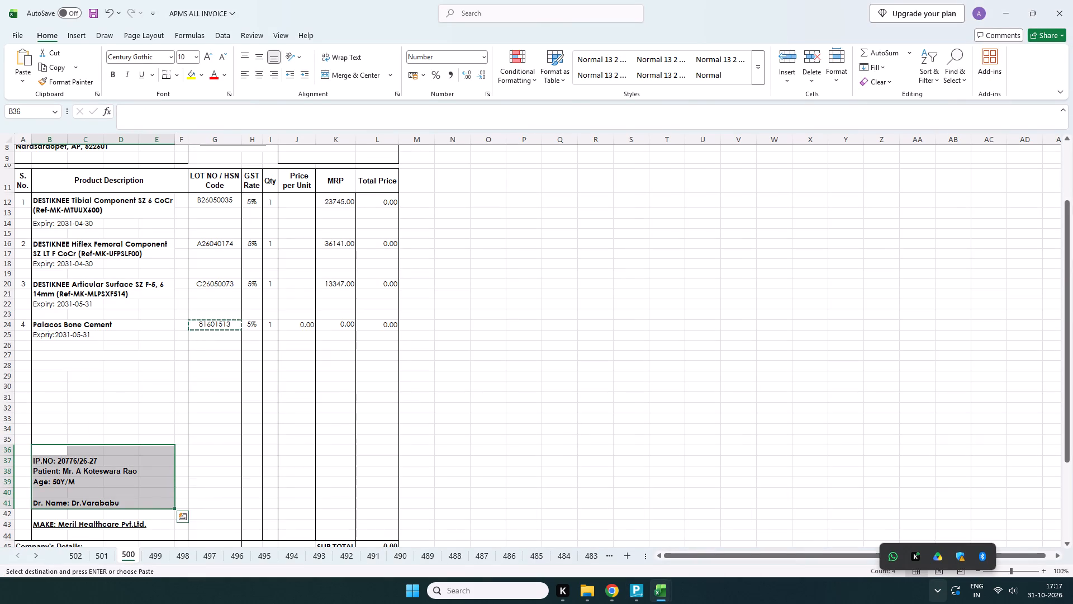
{"action": "key", "text": "ctrl+c"}
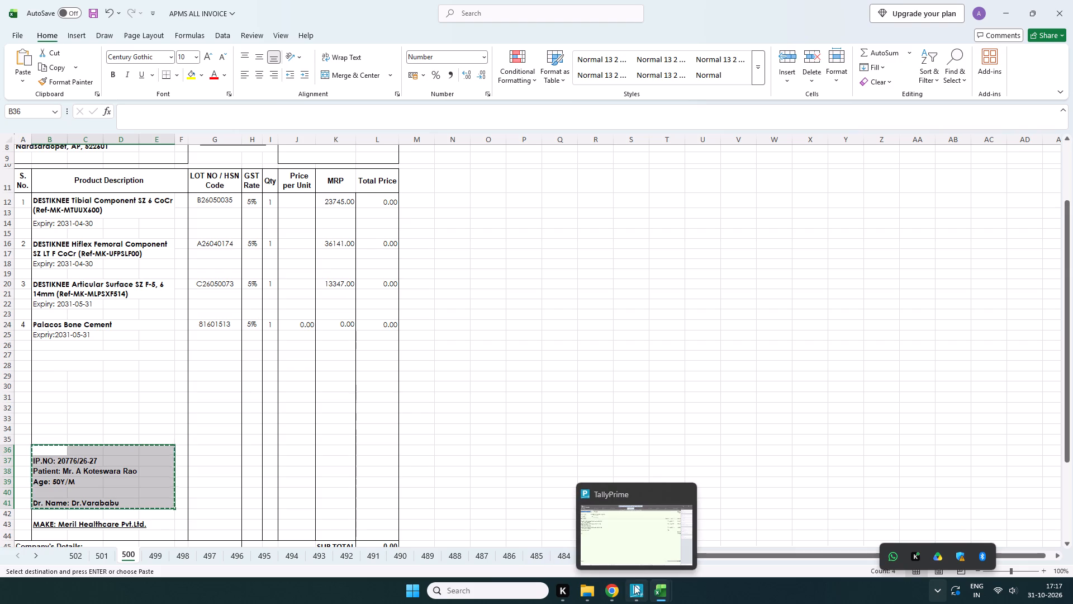
{"action": "left_click", "coordinate": [656, 539]}
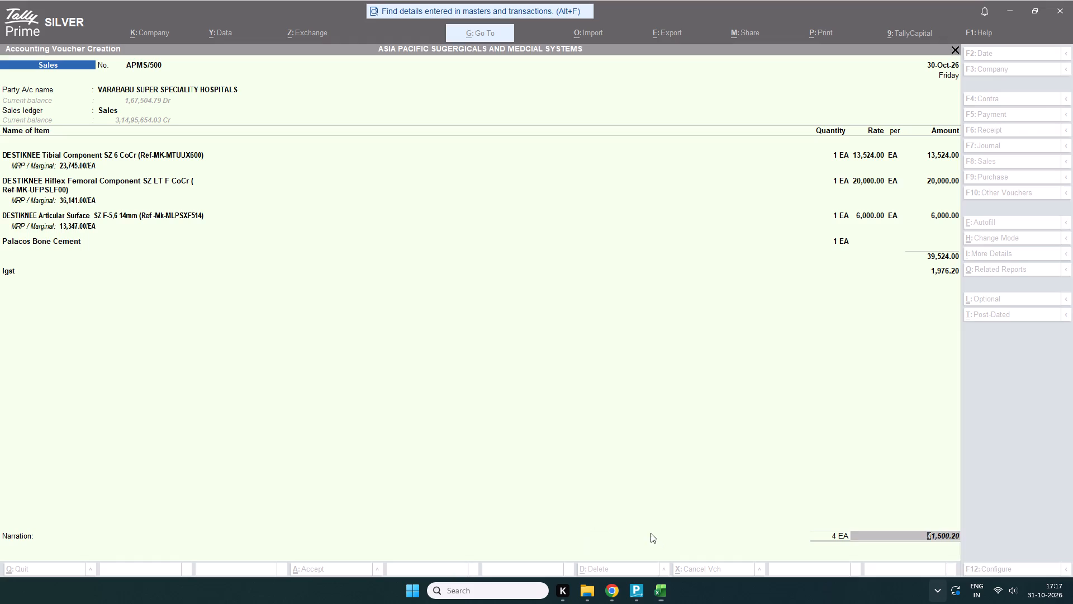
{"action": "key", "text": "Return"}
{"action": "key", "text": "ctrl+v"}
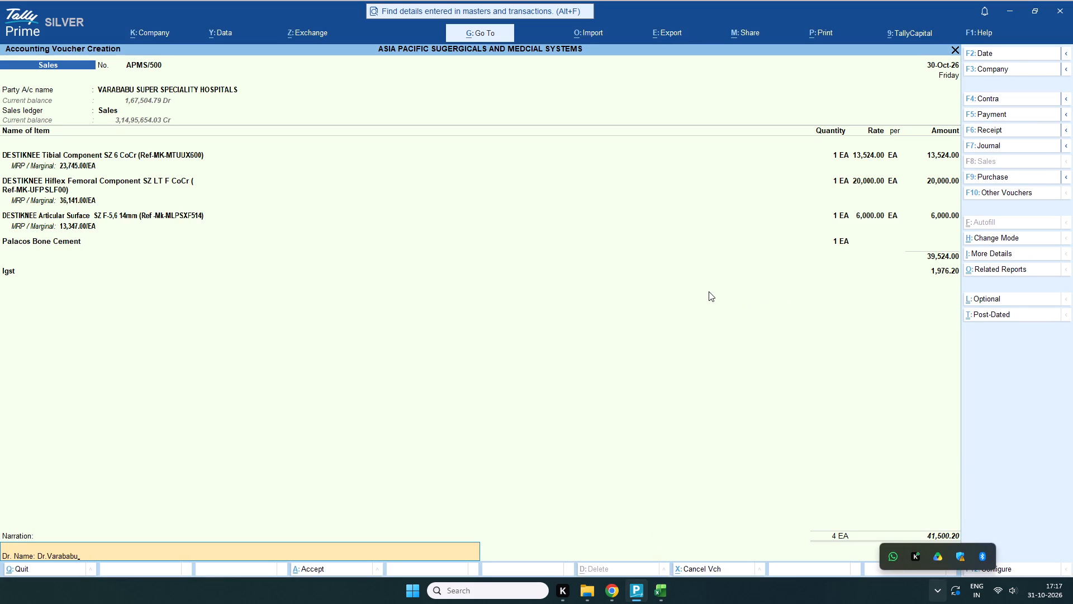
Check invoice sheet 500 in Excel against the voucher, accept the APMS/500 sales voucher in TallyPrime and leave voucher creation.
{"action": "left_click", "coordinate": [715, 521]}
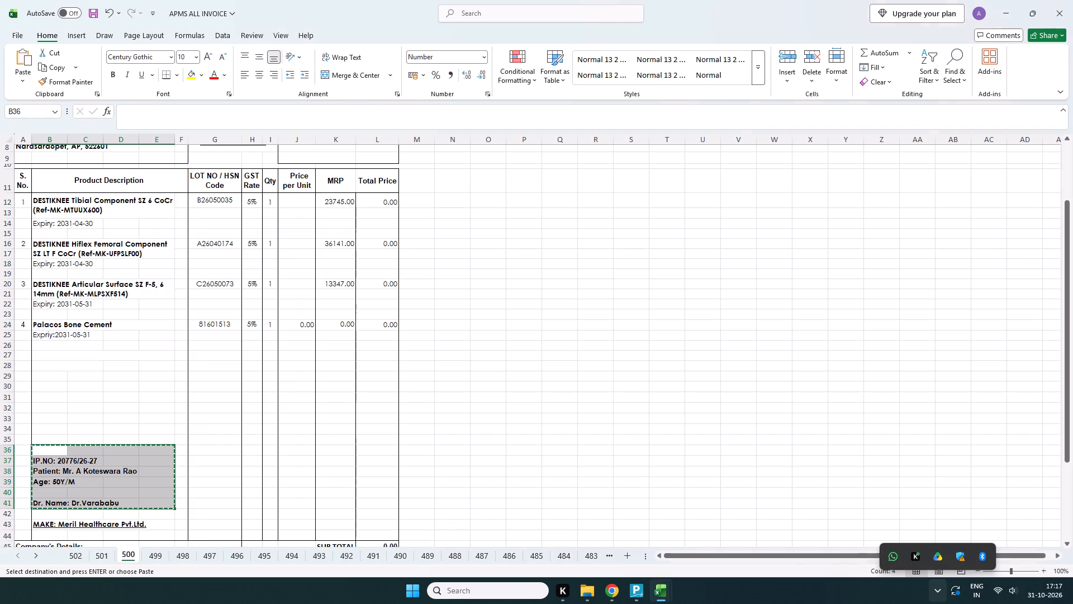
{"action": "scroll", "coordinate": [636, 459], "scroll_direction": "up", "scroll_amount": 5}
{"action": "scroll", "coordinate": [621, 457], "scroll_direction": "down", "scroll_amount": 1}
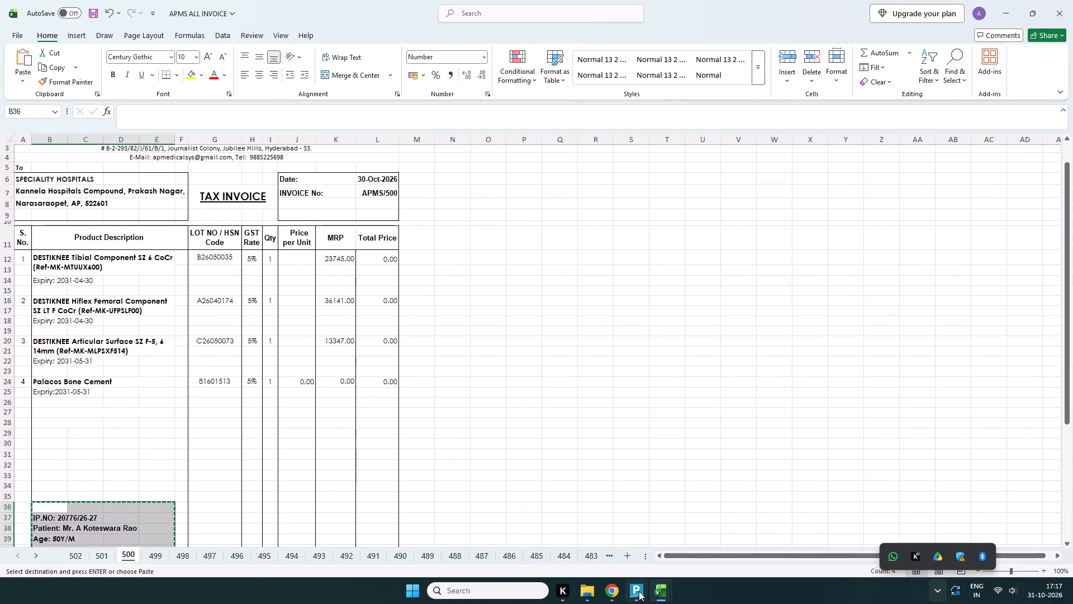
{"action": "left_click", "coordinate": [641, 523]}
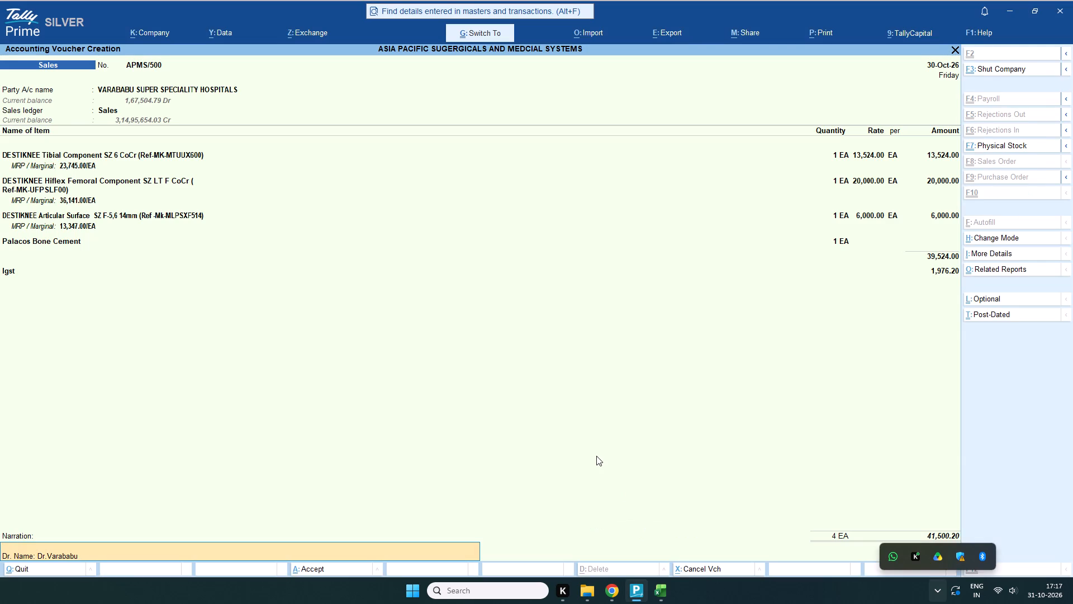
{"action": "key", "text": "ctrl+a"}
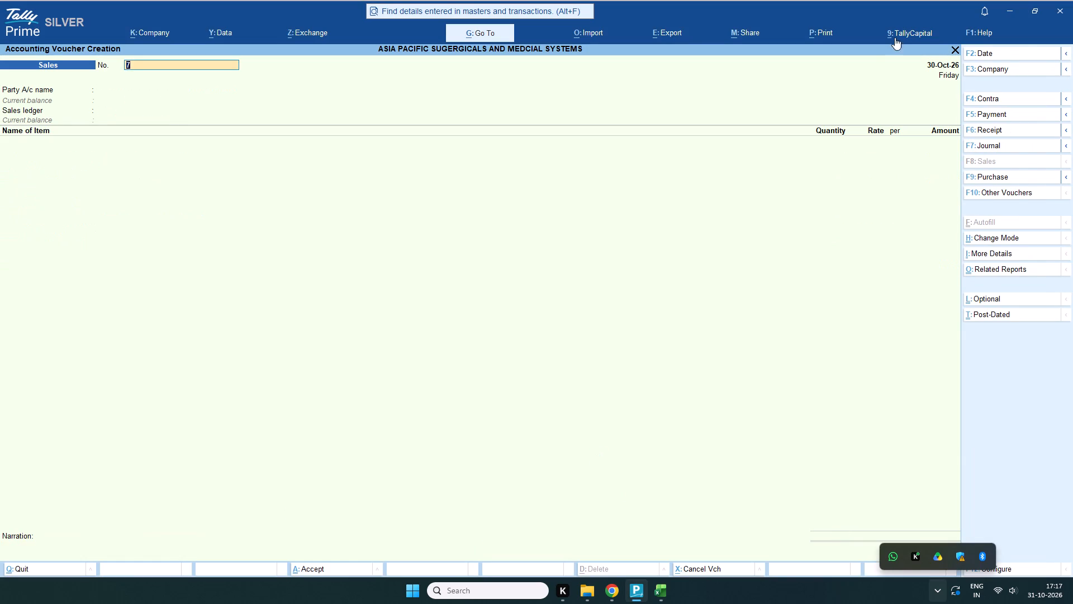
{"action": "left_click", "coordinate": [953, 50]}
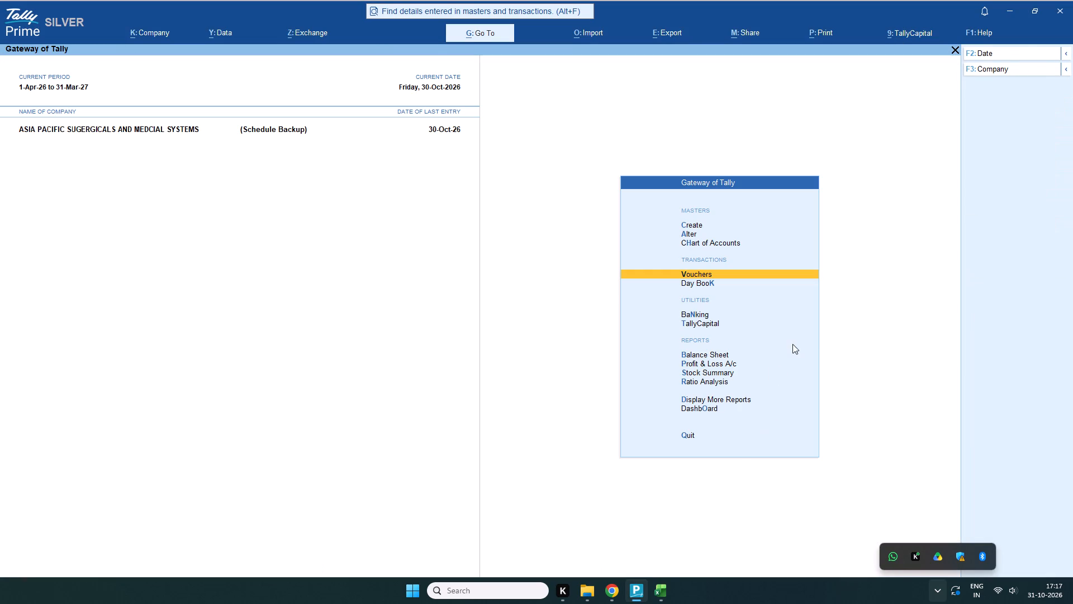